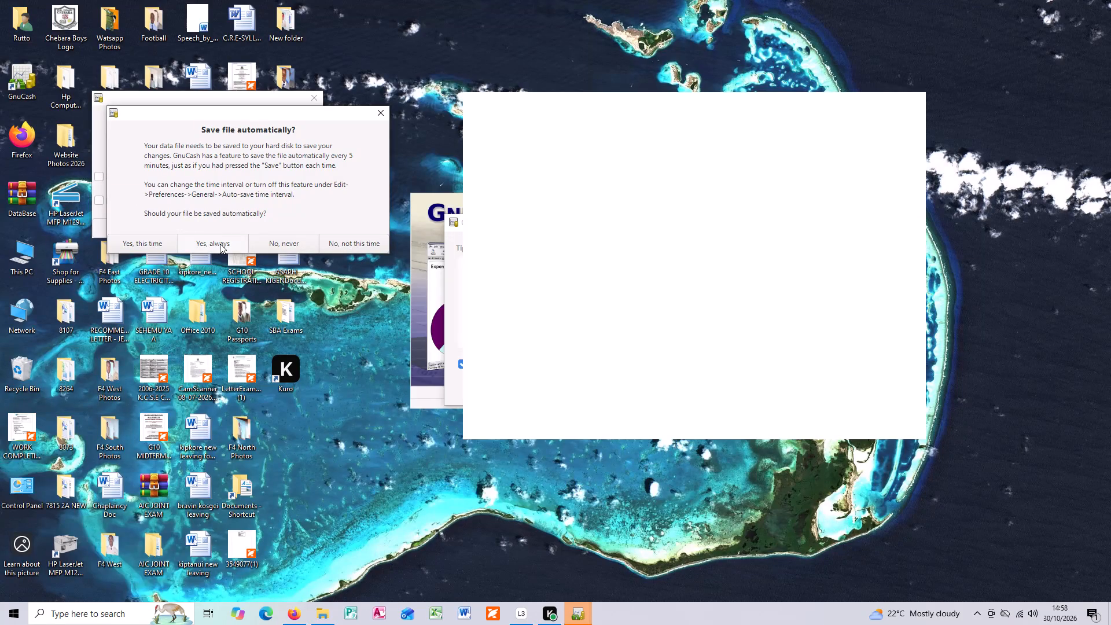
Dismiss the automatic file saving prompt without choosing any of the auto-save options.
click(383, 113)
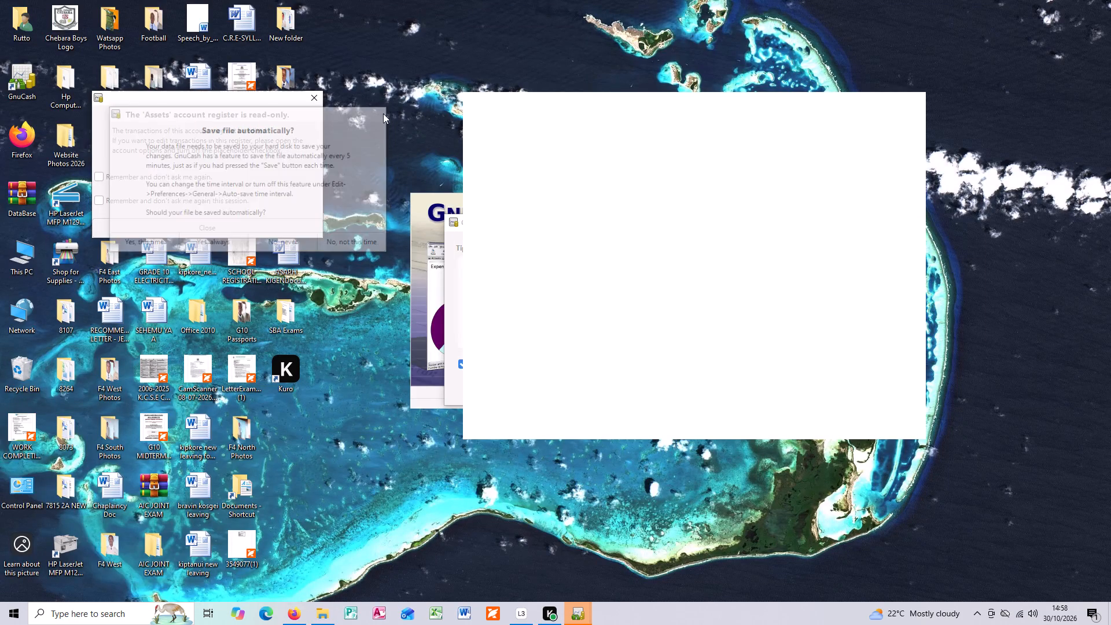
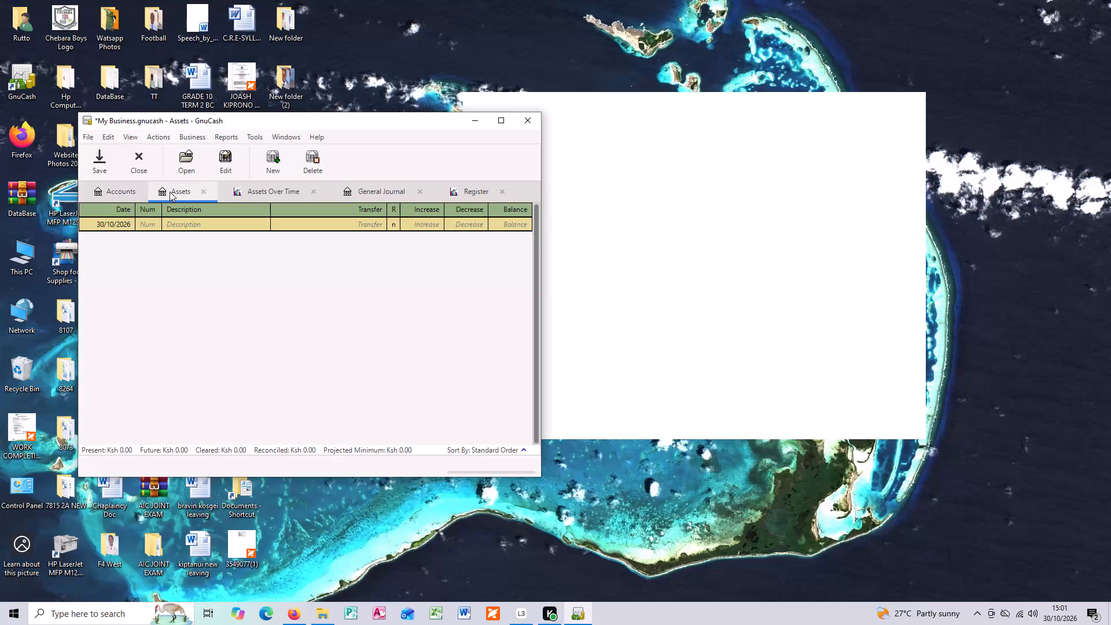
Look through the open Assets Over Time report, the General Journal and the Register transaction report of the My Business file.
click(252, 187)
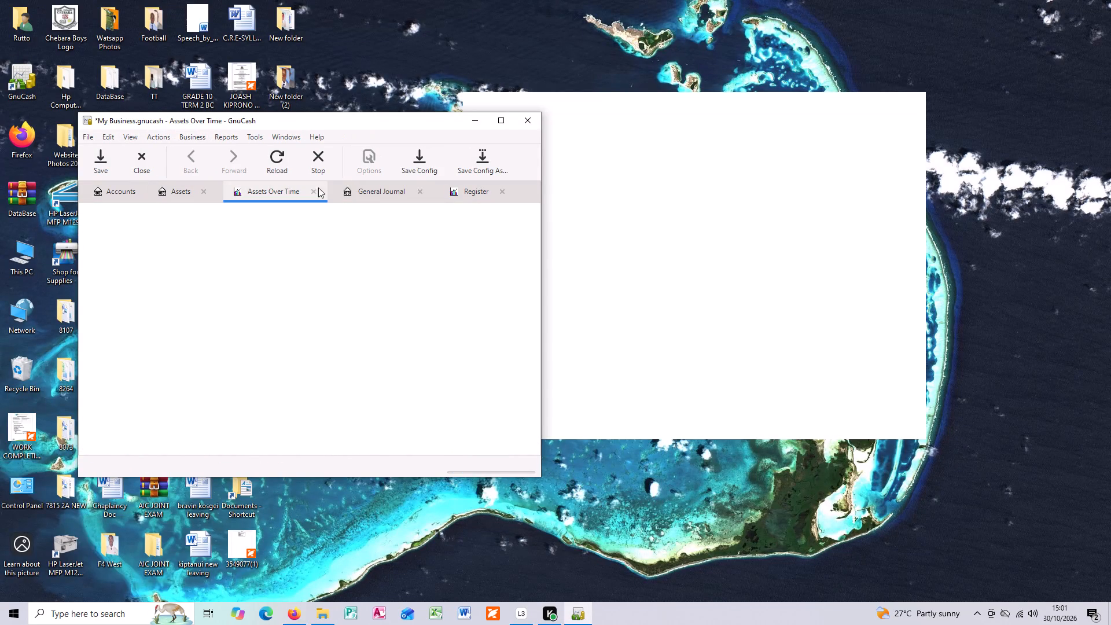
click(391, 190)
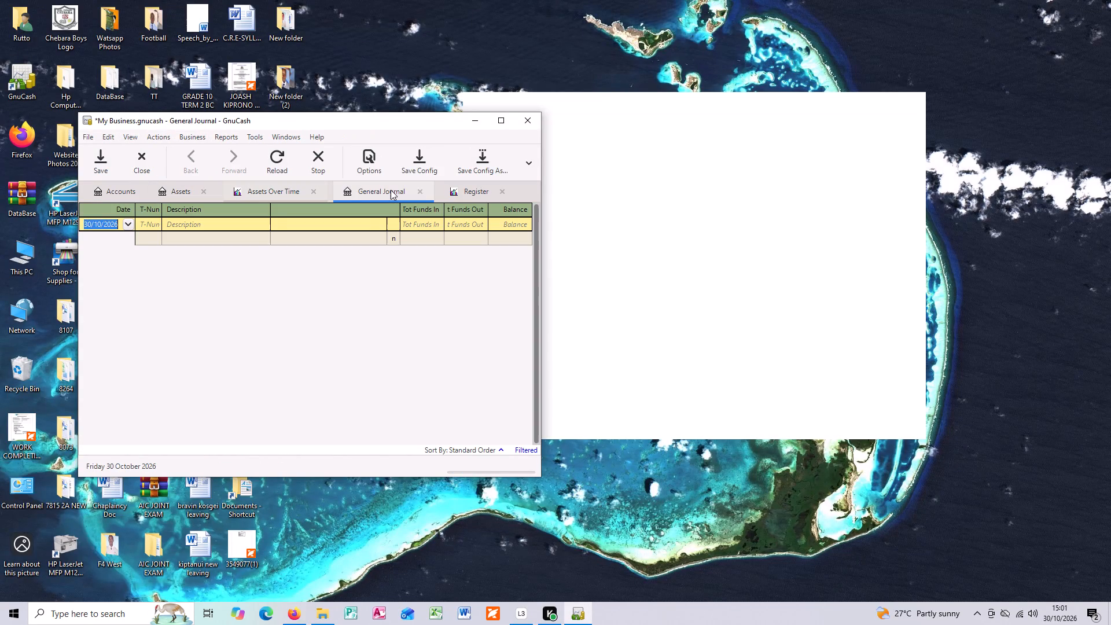
click(470, 189)
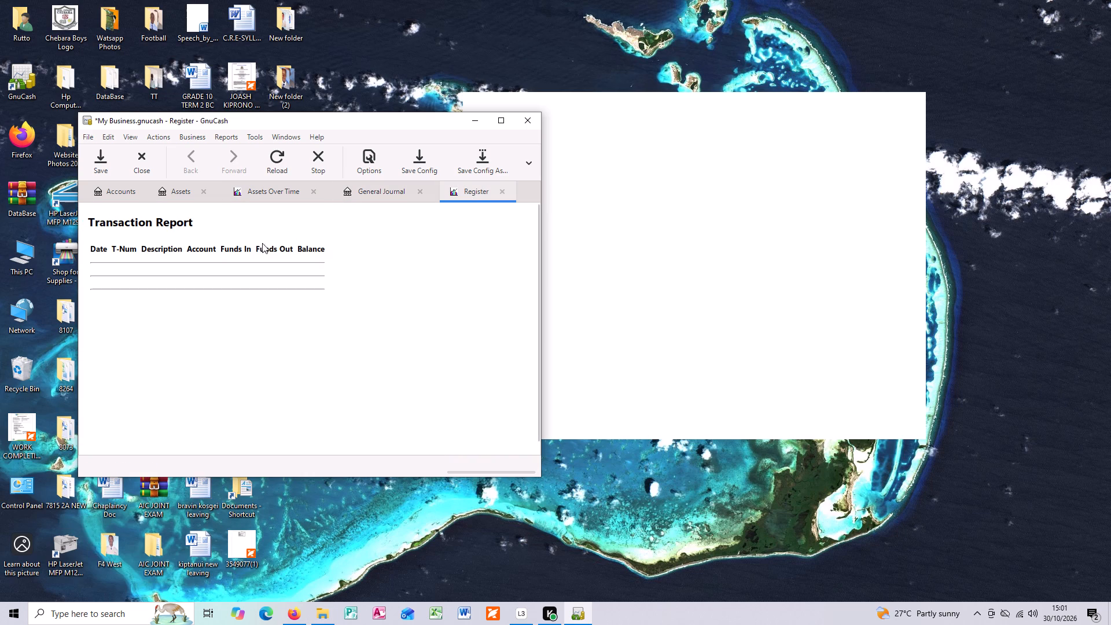
click(201, 255)
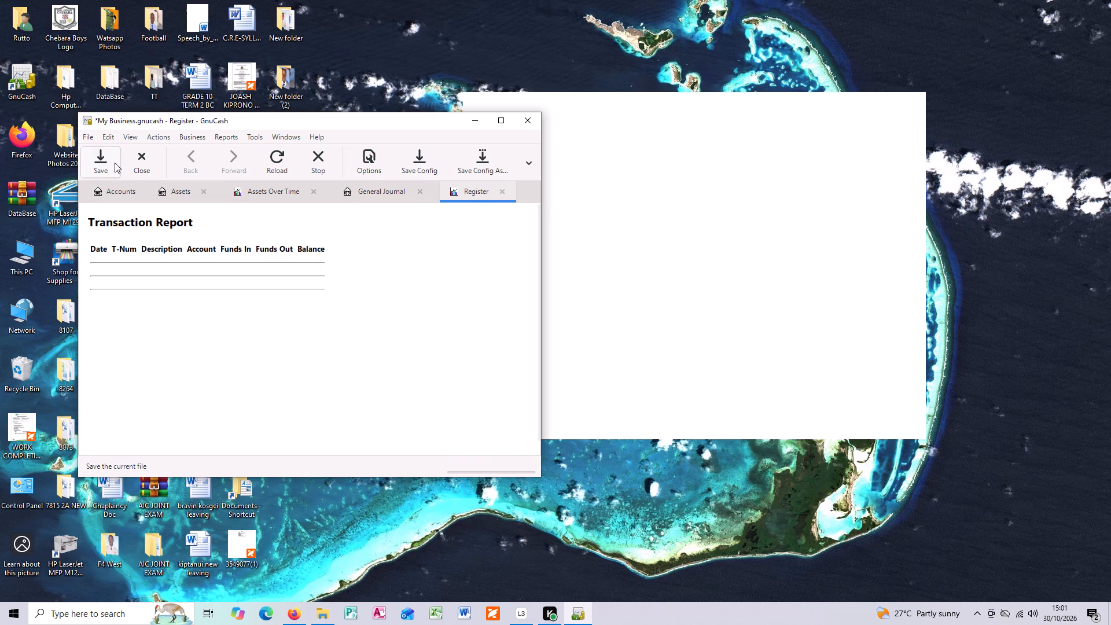
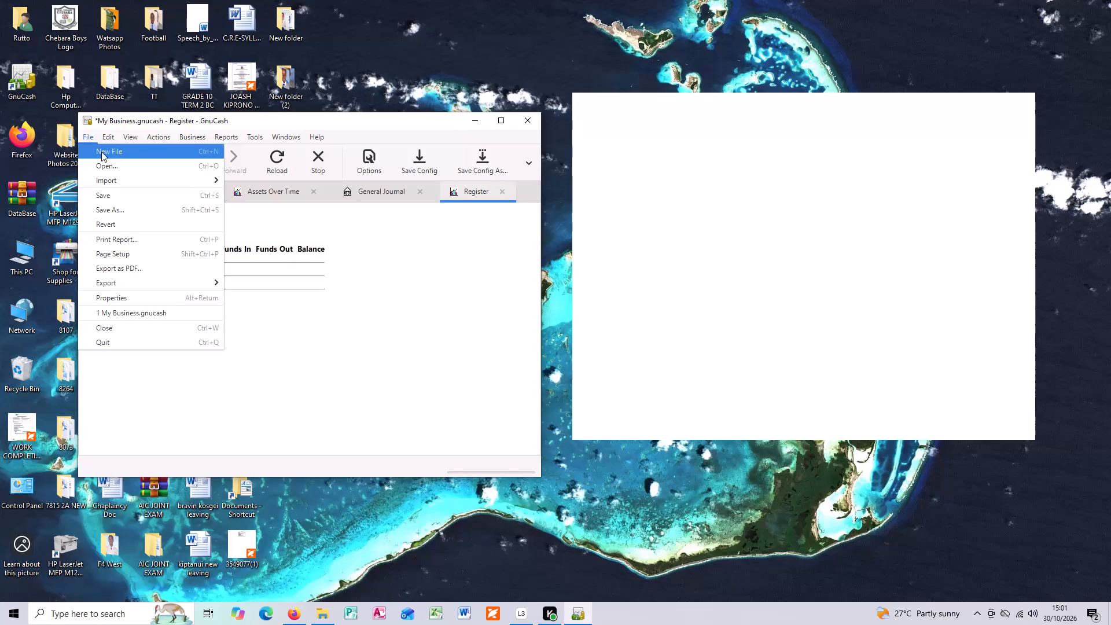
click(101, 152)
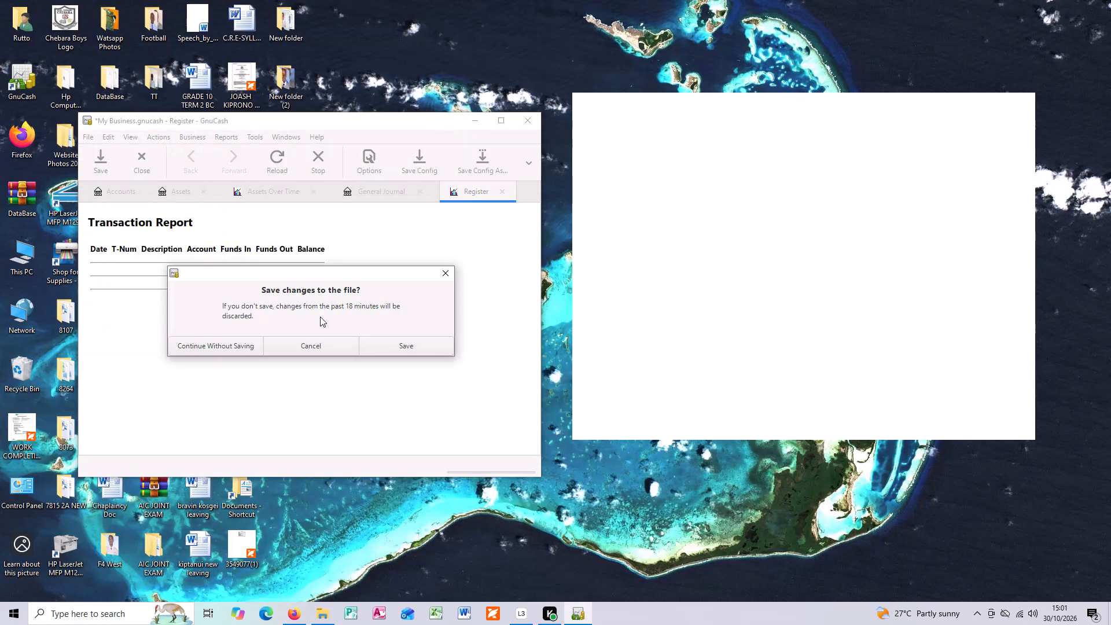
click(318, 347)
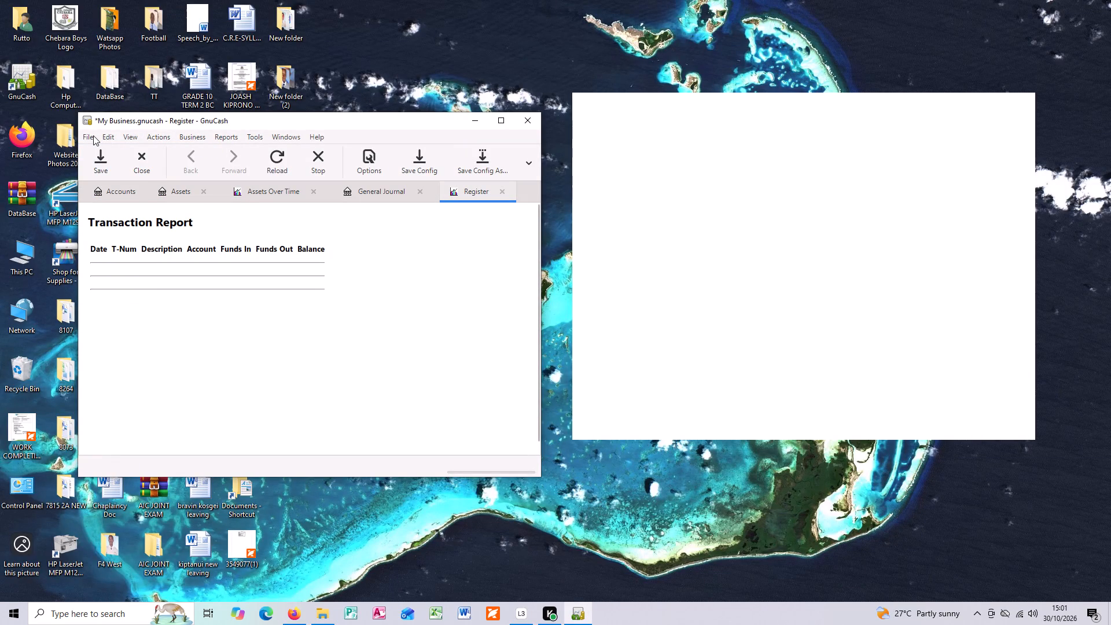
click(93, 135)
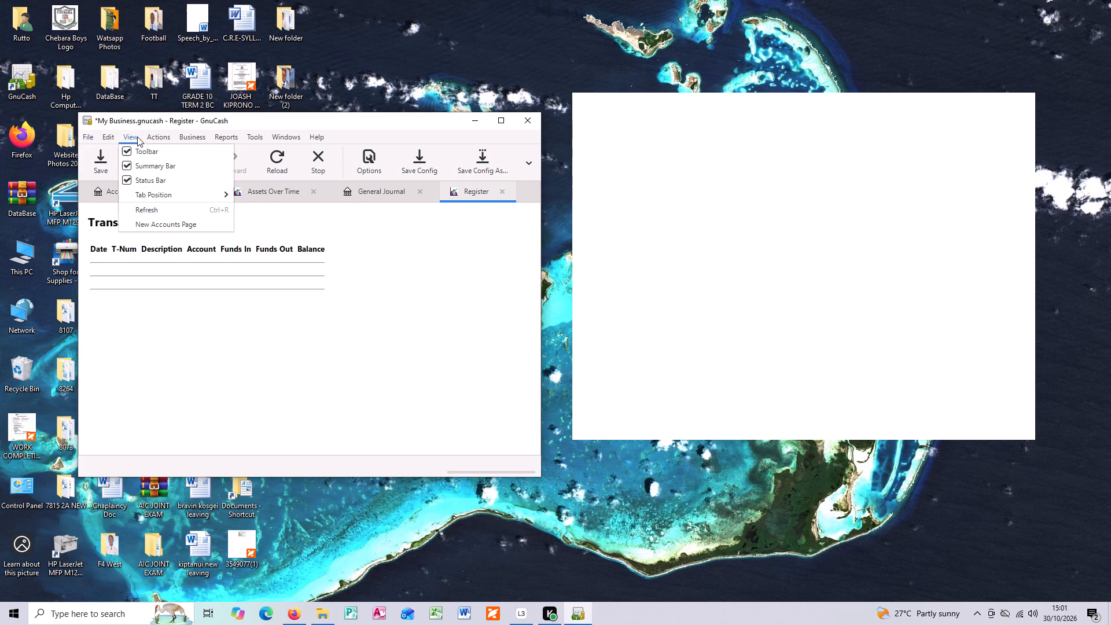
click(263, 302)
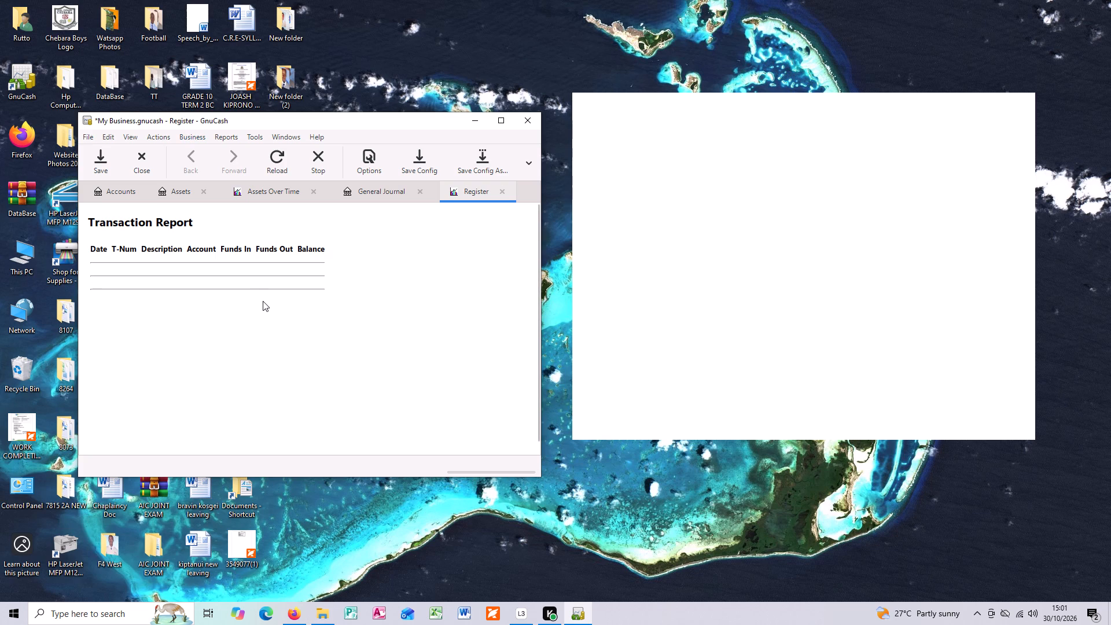
Look at the General Journal and the Assets Over Time report of the My Business file again.
click(366, 195)
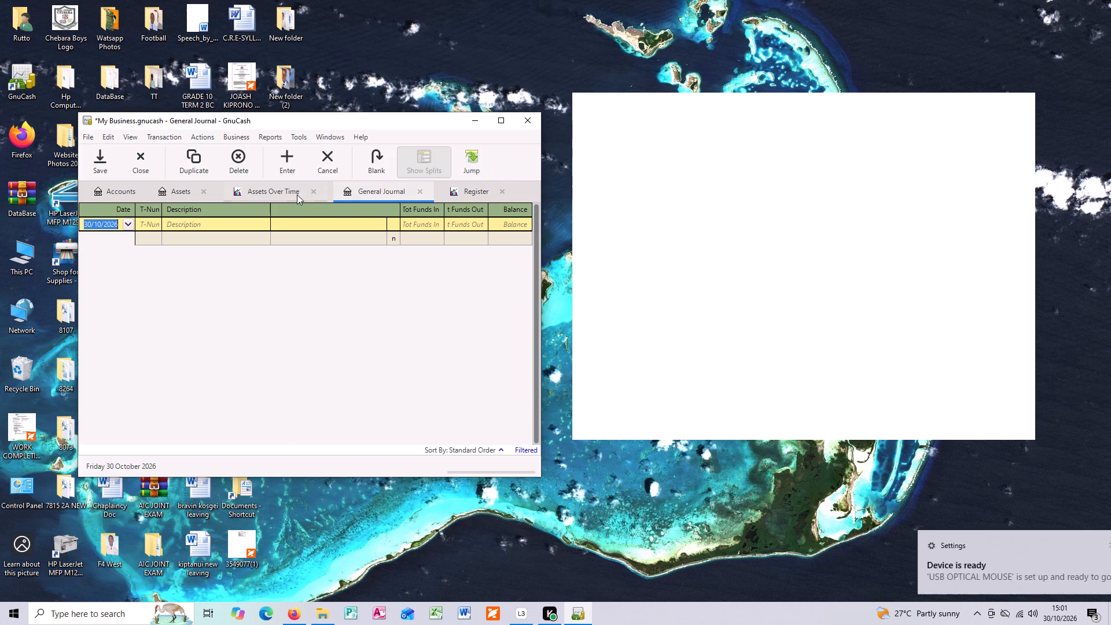
click(293, 194)
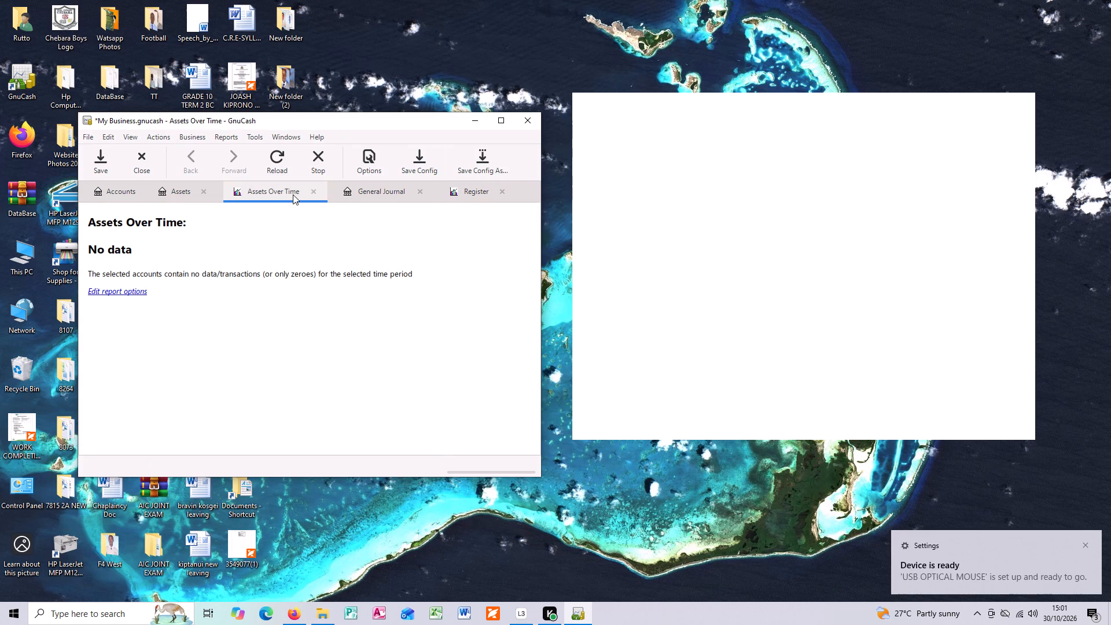
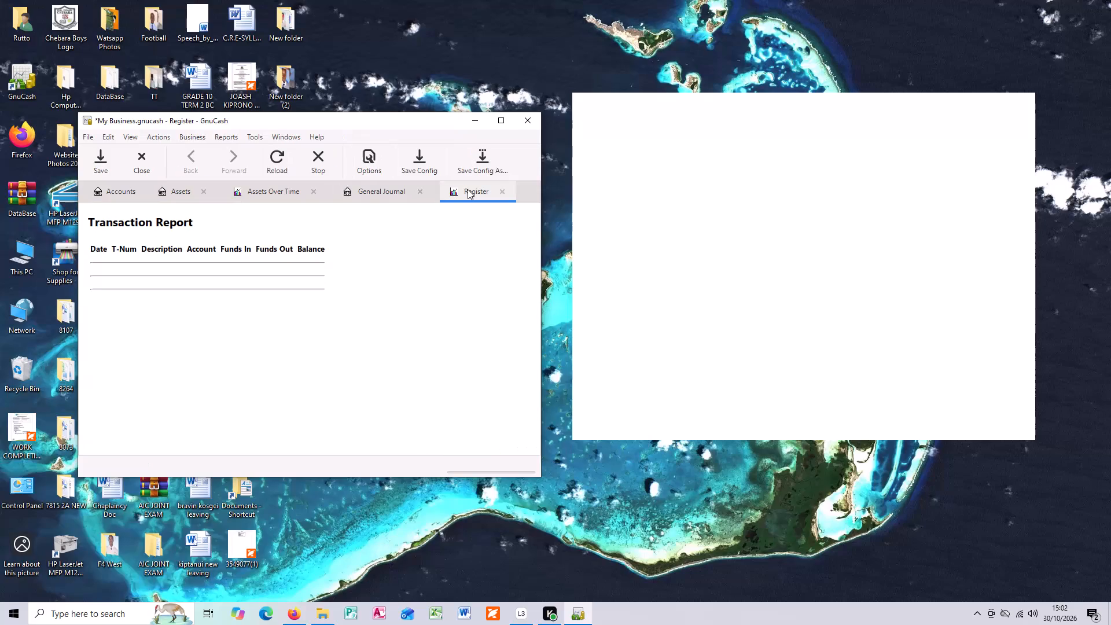
Check the General Journal, then return to the Assets Over Time report and reload it.
click(396, 189)
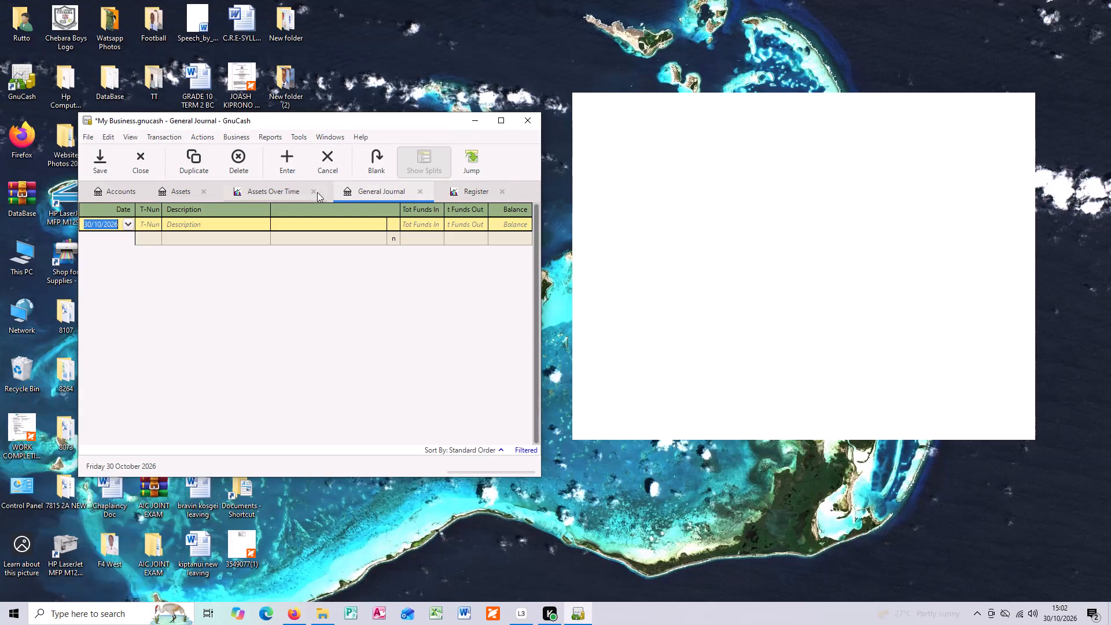
click(281, 197)
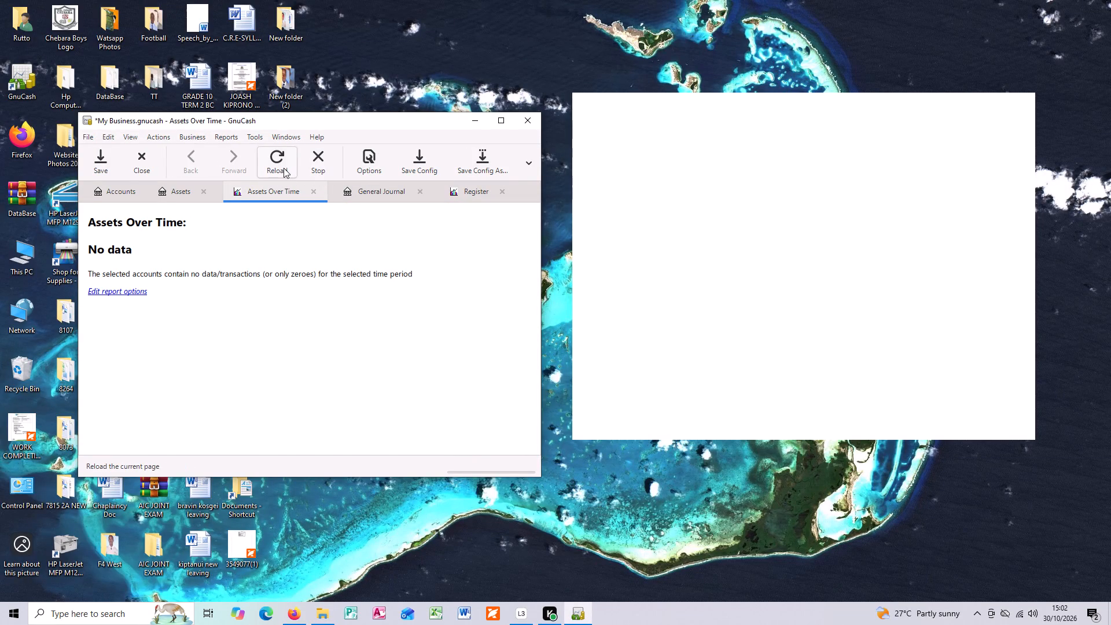
click(279, 161)
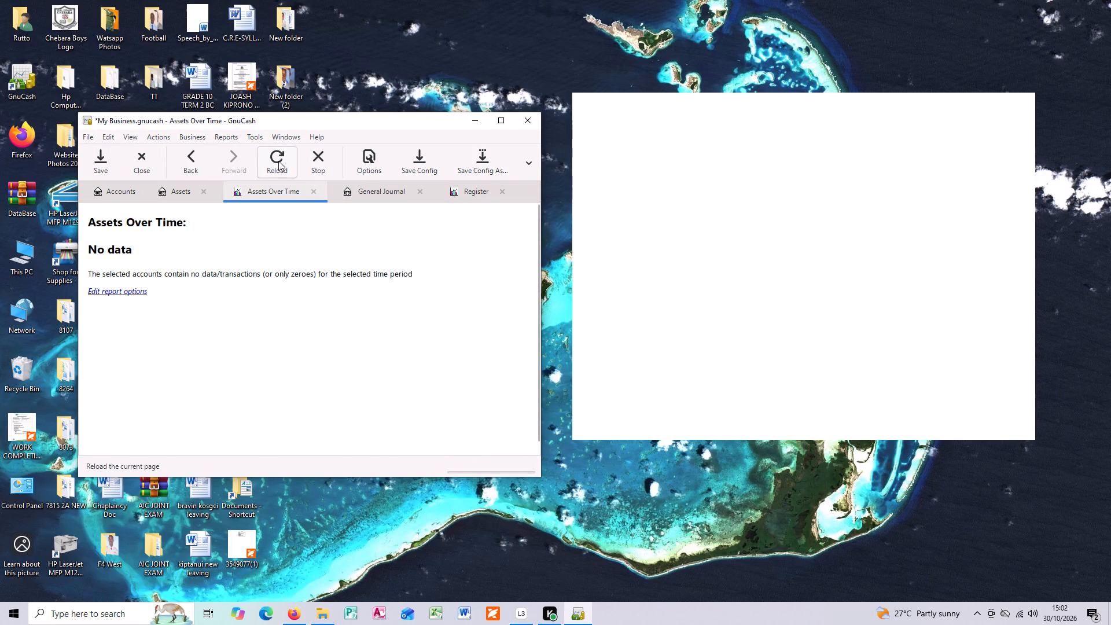
Open the Vendors Overview to look at the business's vendor list.
click(193, 137)
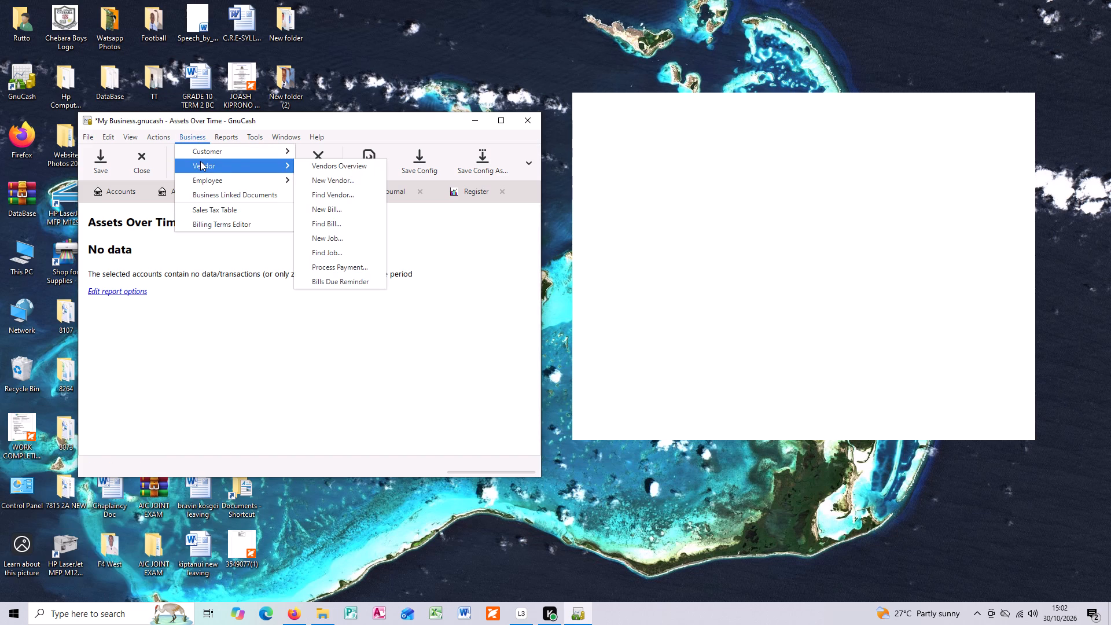
click(334, 163)
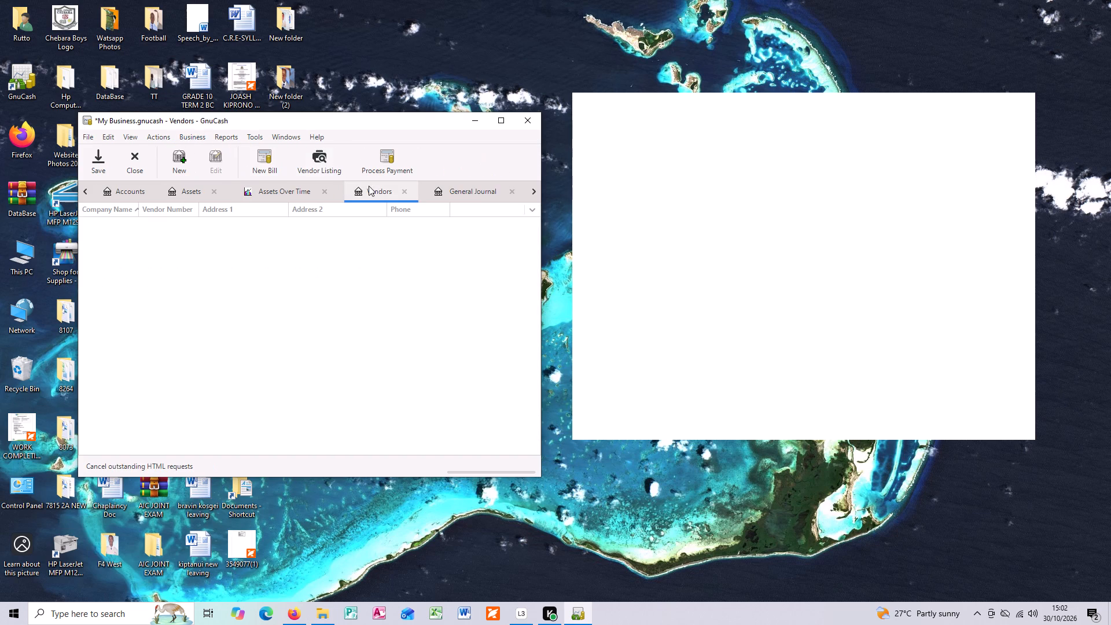
click(369, 186)
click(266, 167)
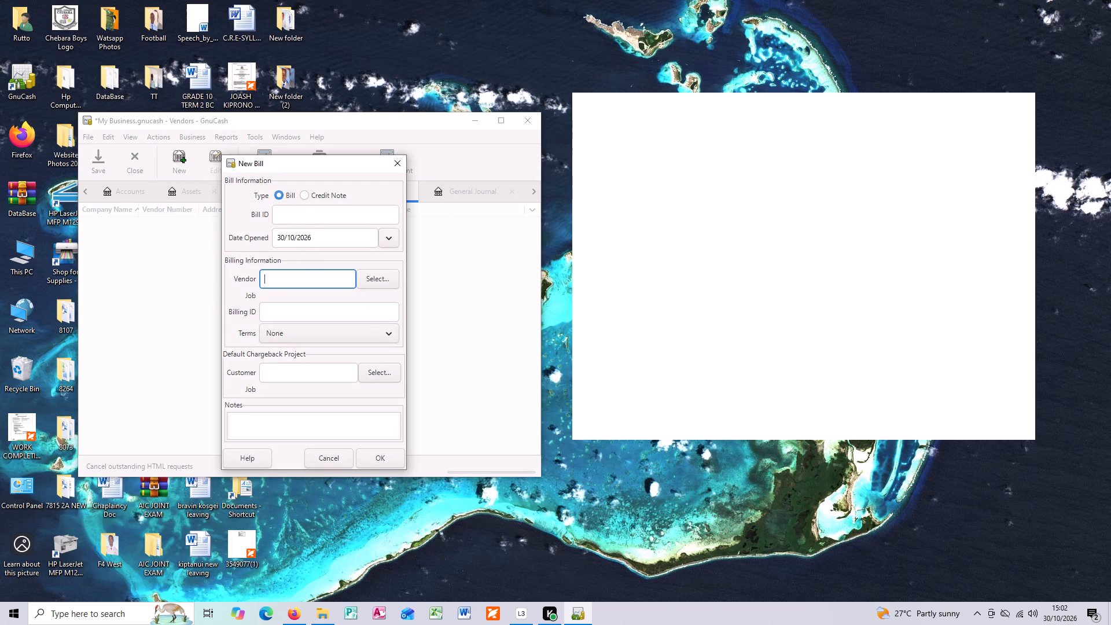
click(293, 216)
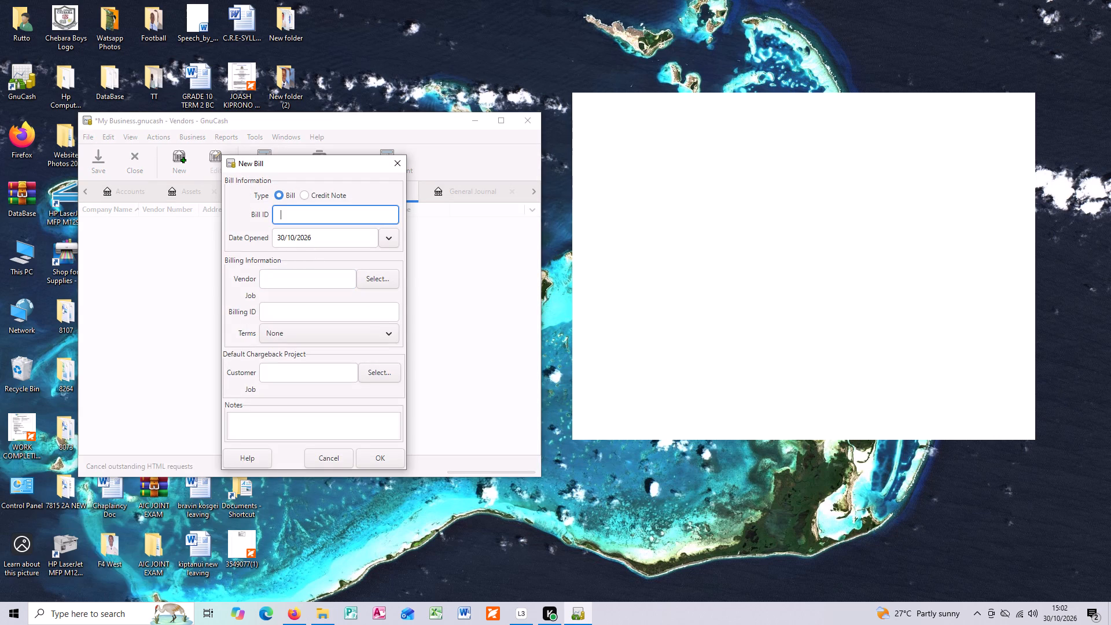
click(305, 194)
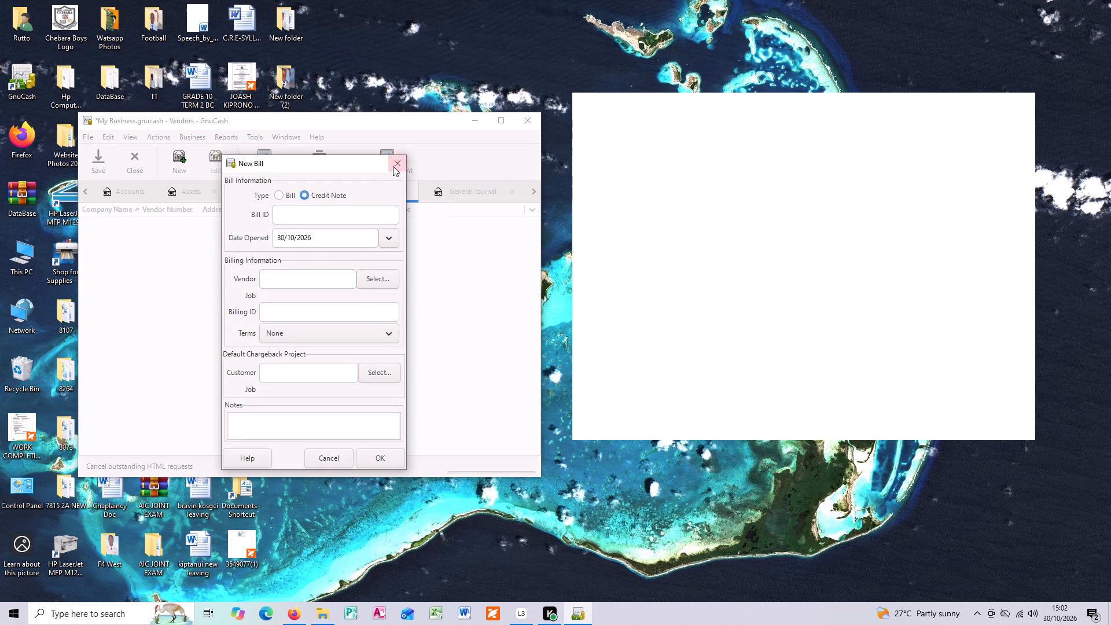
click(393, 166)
Open the Employees Overview and sort the employee list by Address 2.
click(189, 135)
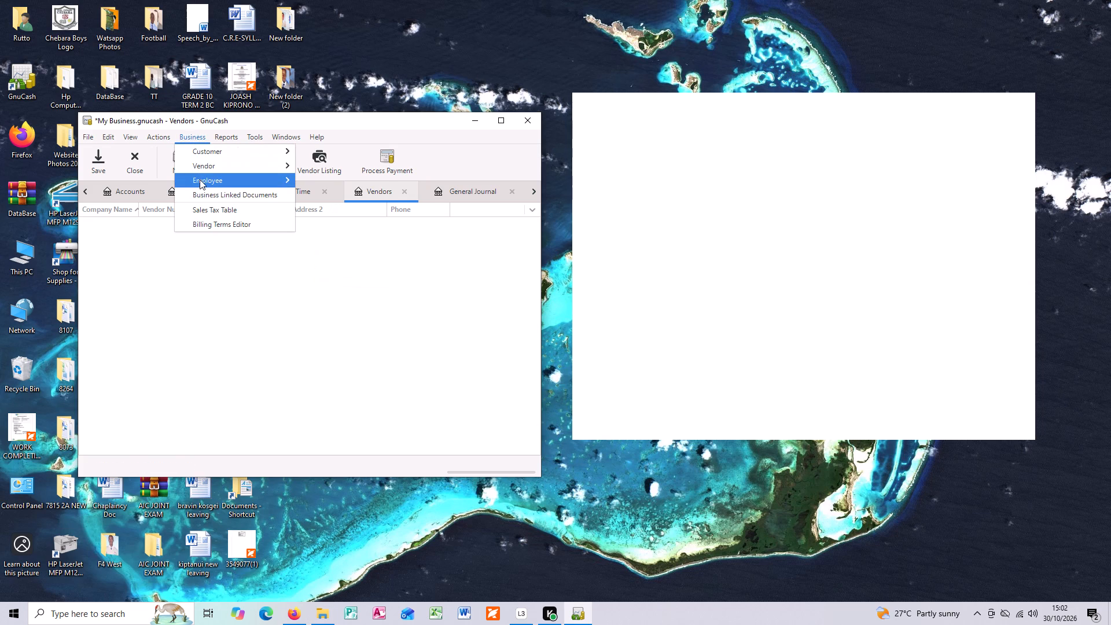
click(315, 177)
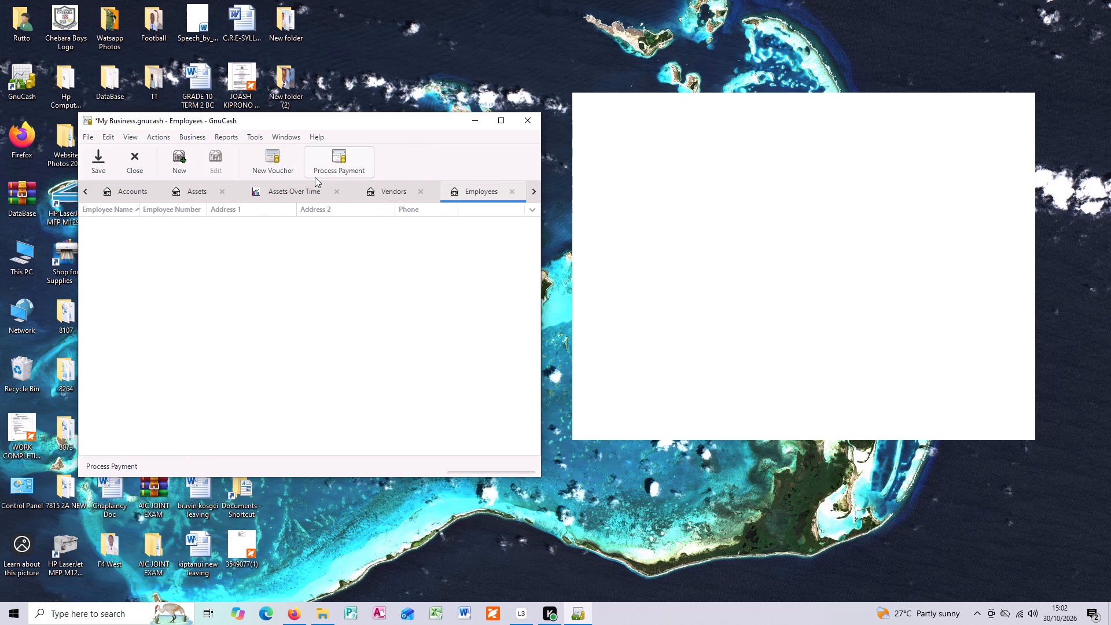
click(326, 207)
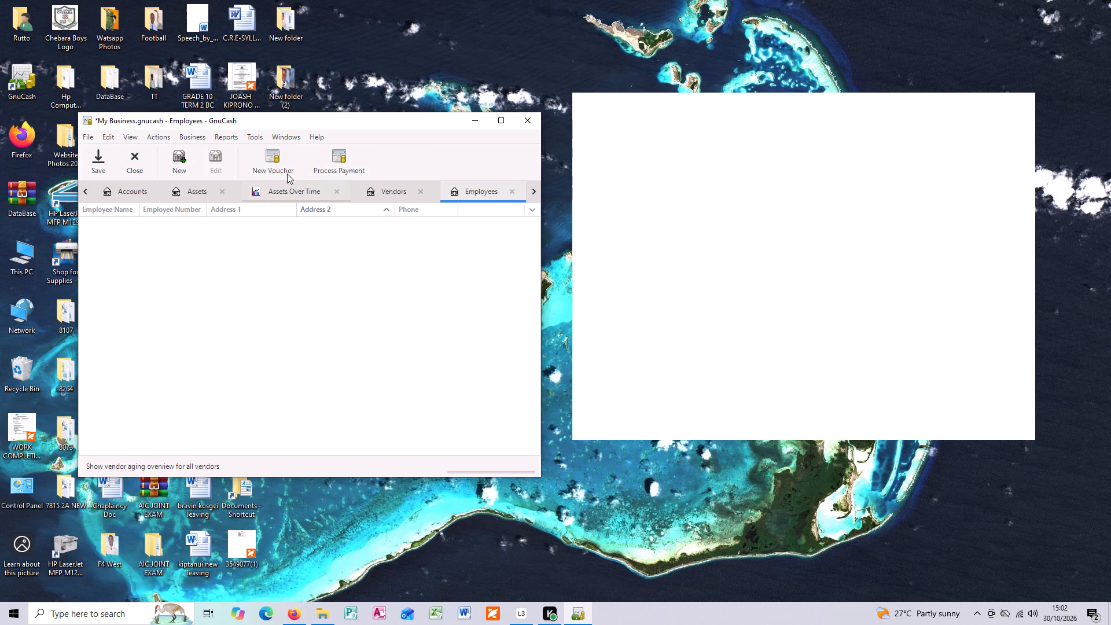
View the Business Linked Documents list and close it again.
click(183, 136)
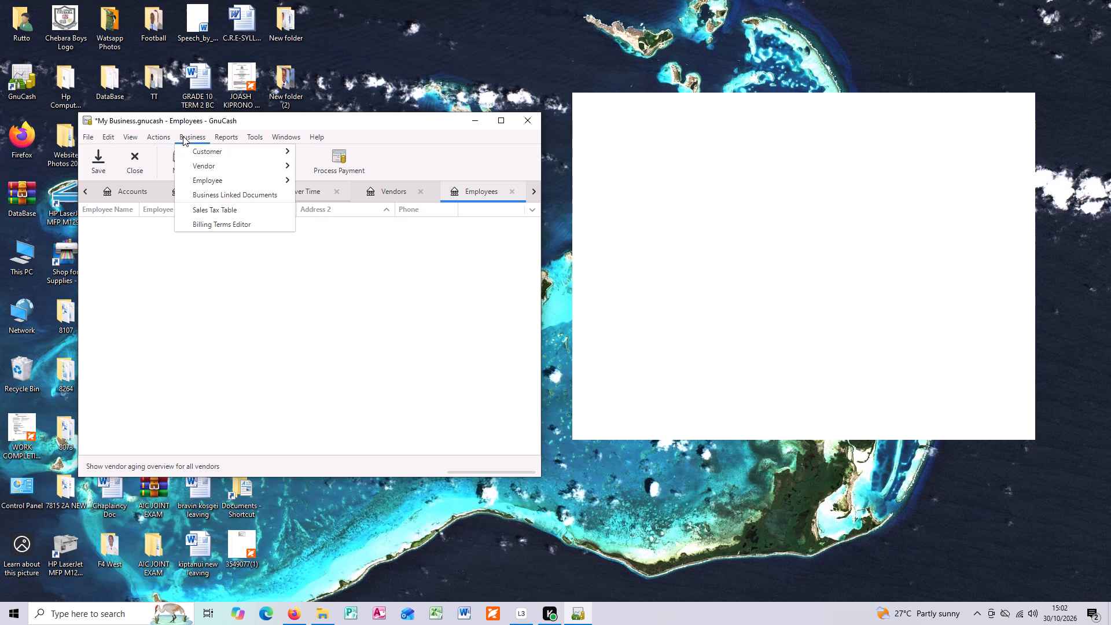
click(217, 195)
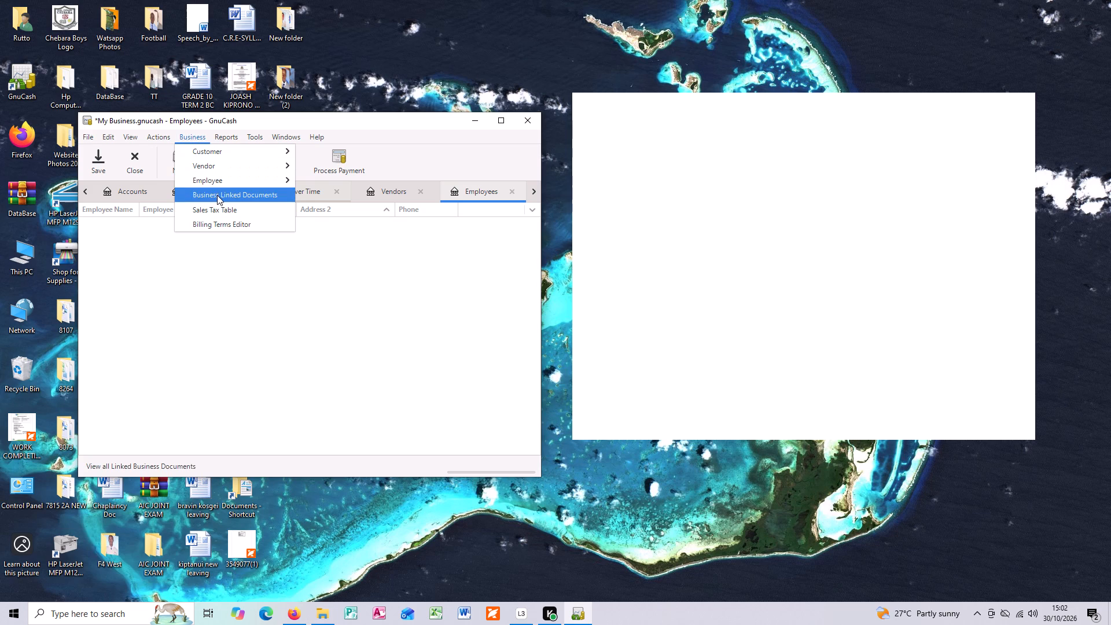
click(407, 156)
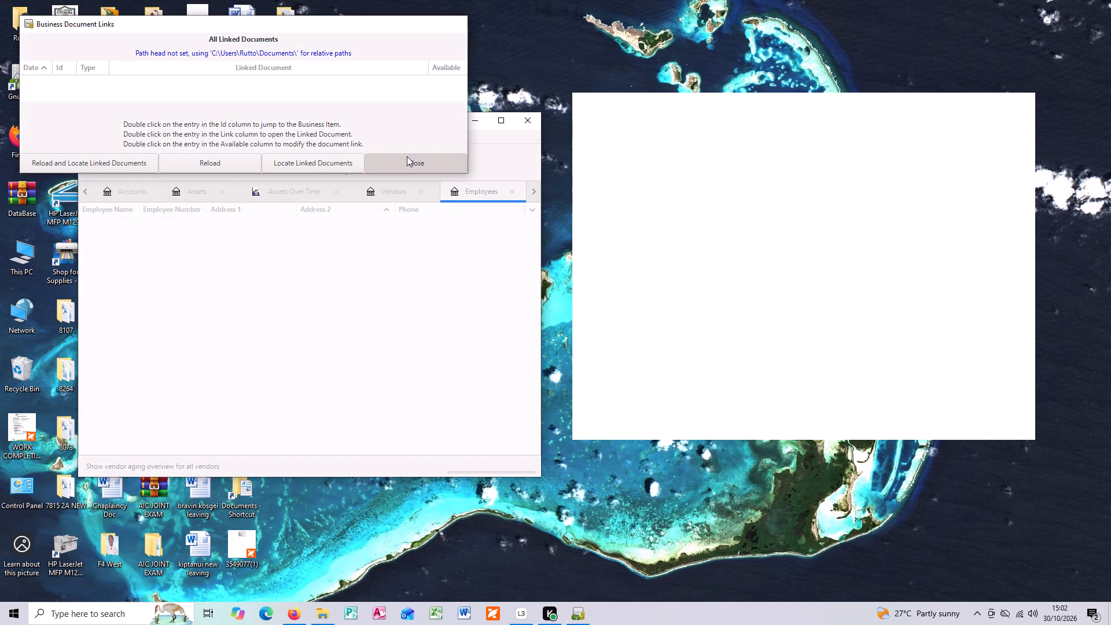
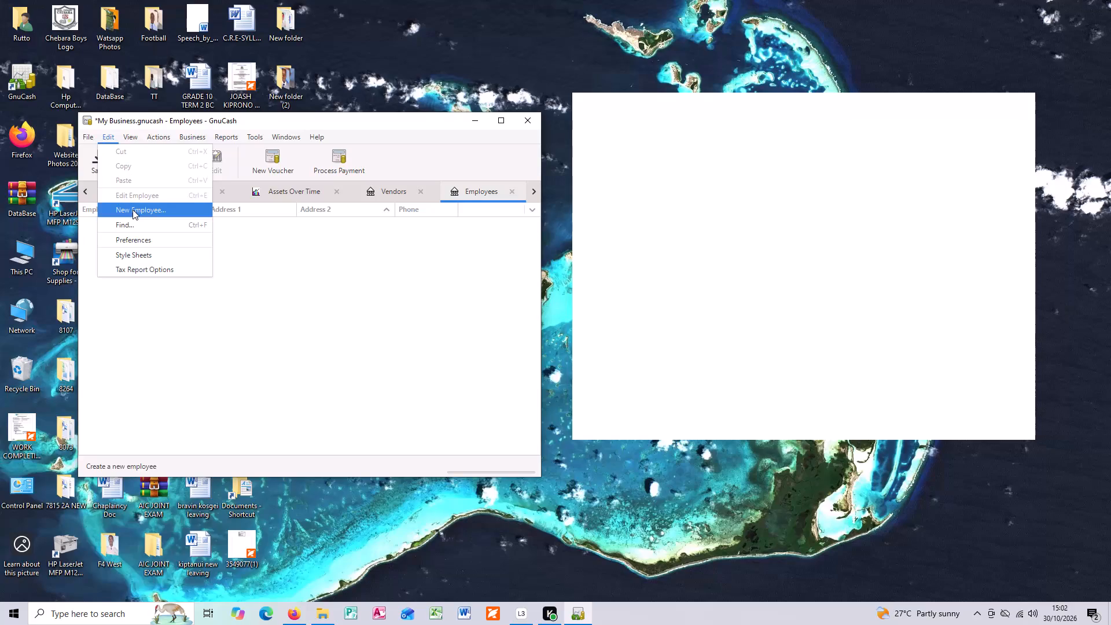
click(133, 209)
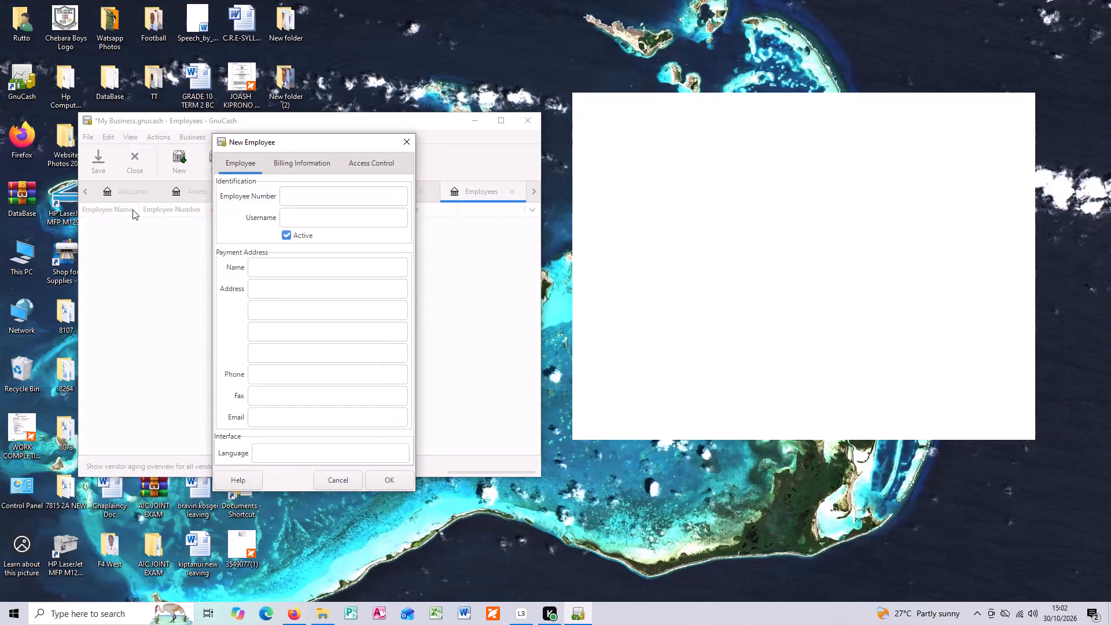
click(308, 190)
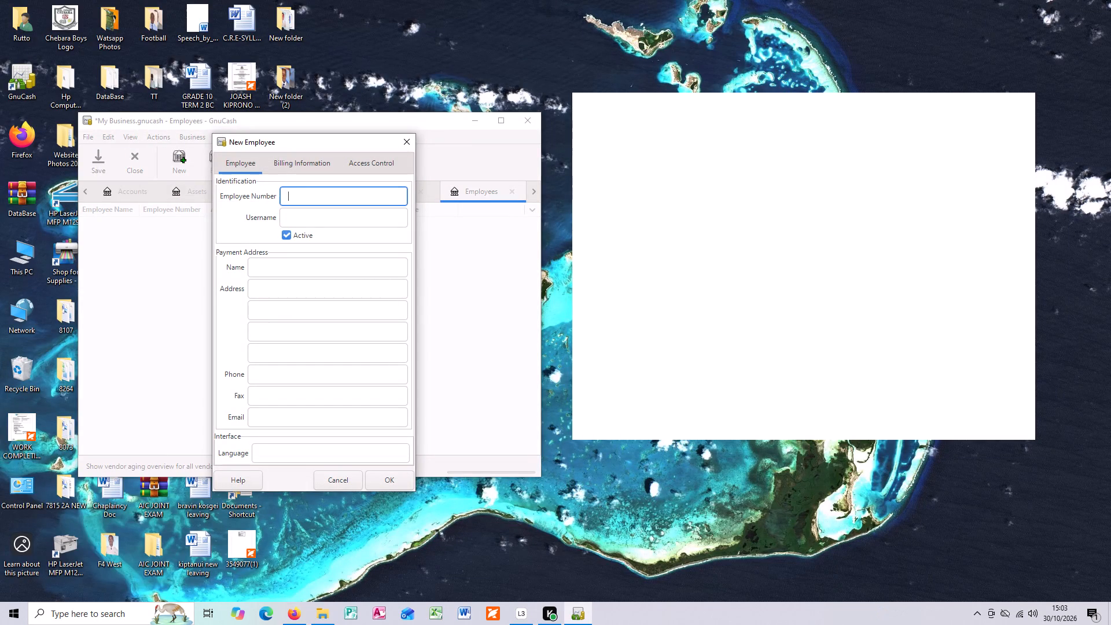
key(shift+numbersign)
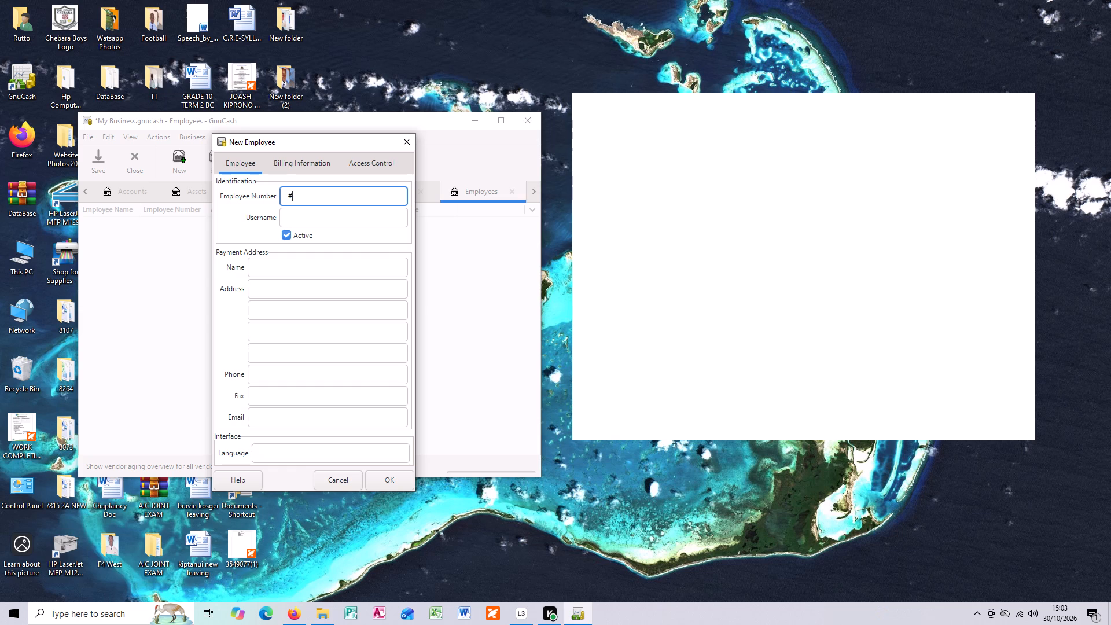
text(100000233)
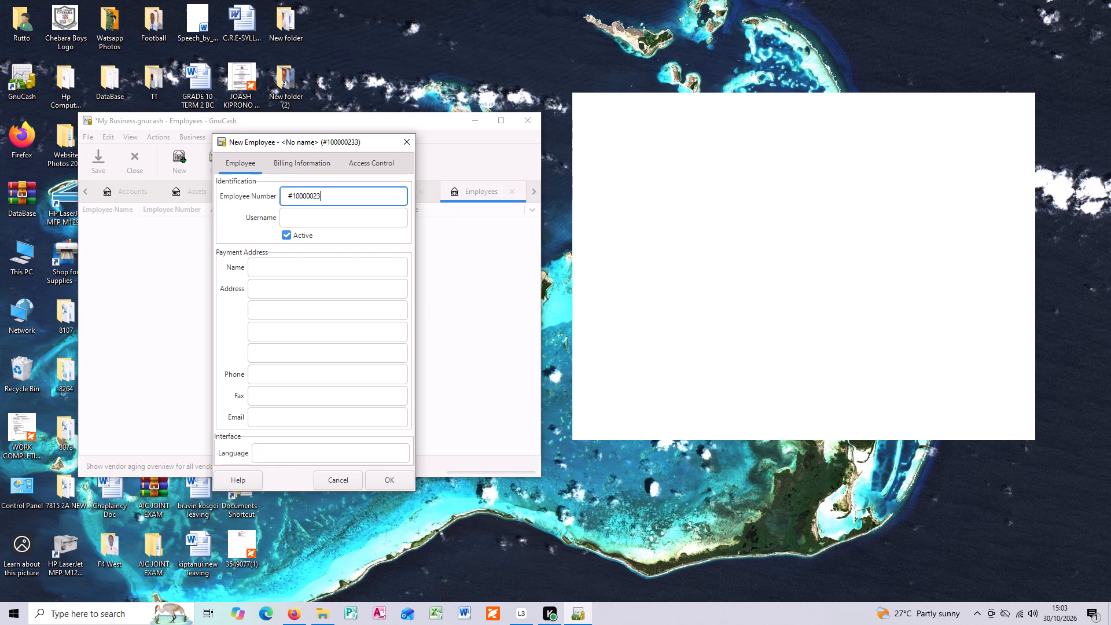
click(302, 212)
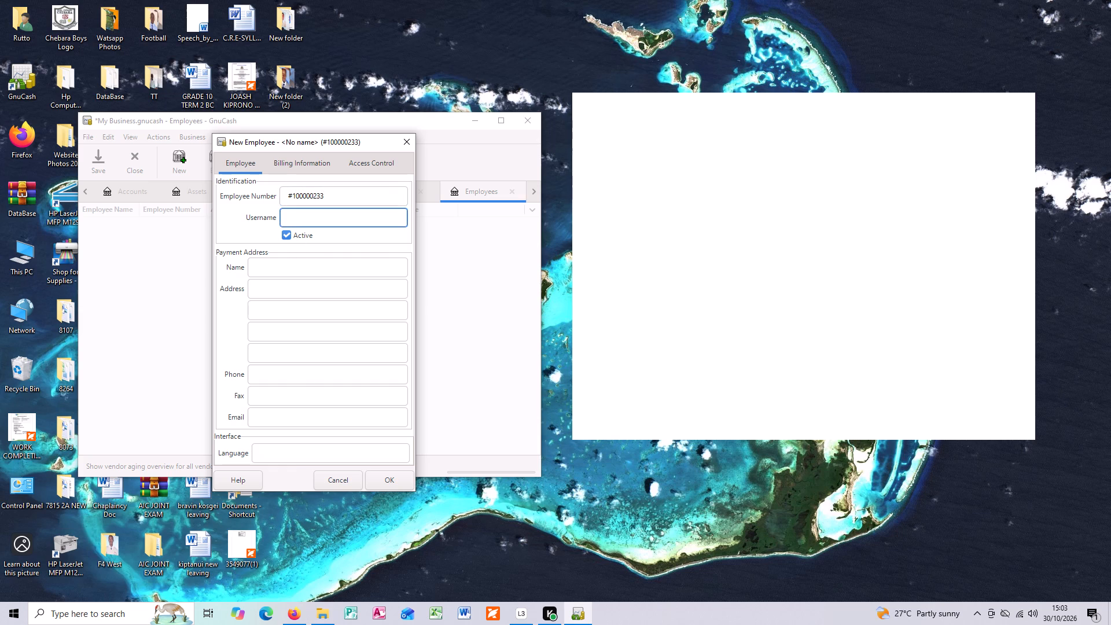
Change the new employee's number to #001 and set the username to Mango.
drag(295, 198, 304, 197)
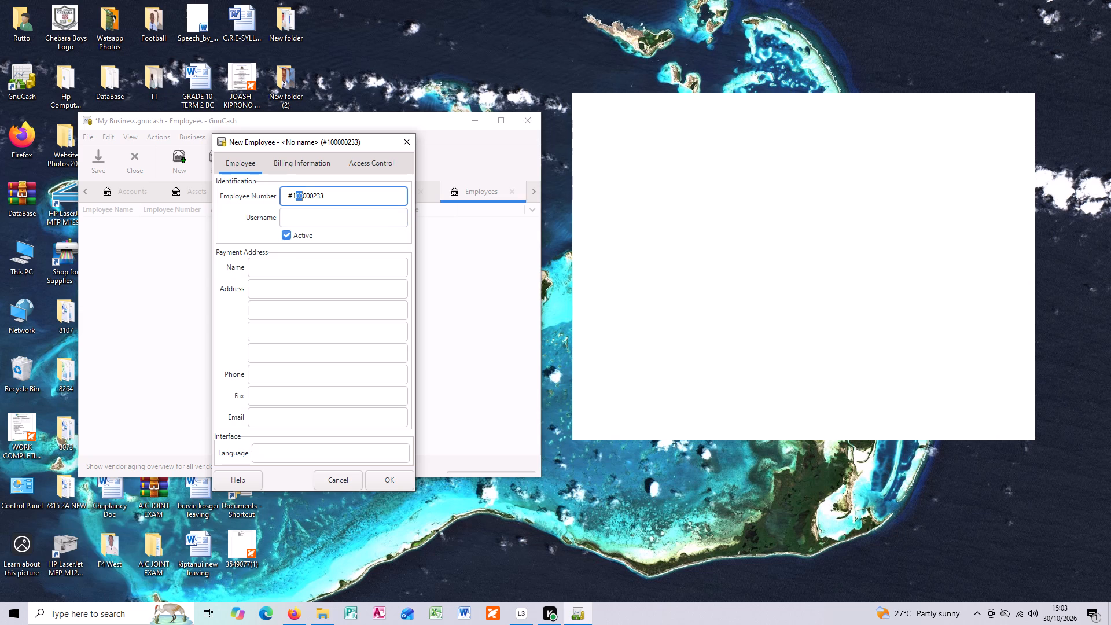
drag(304, 197, 311, 198)
key(Delete)
key(BackSpace)
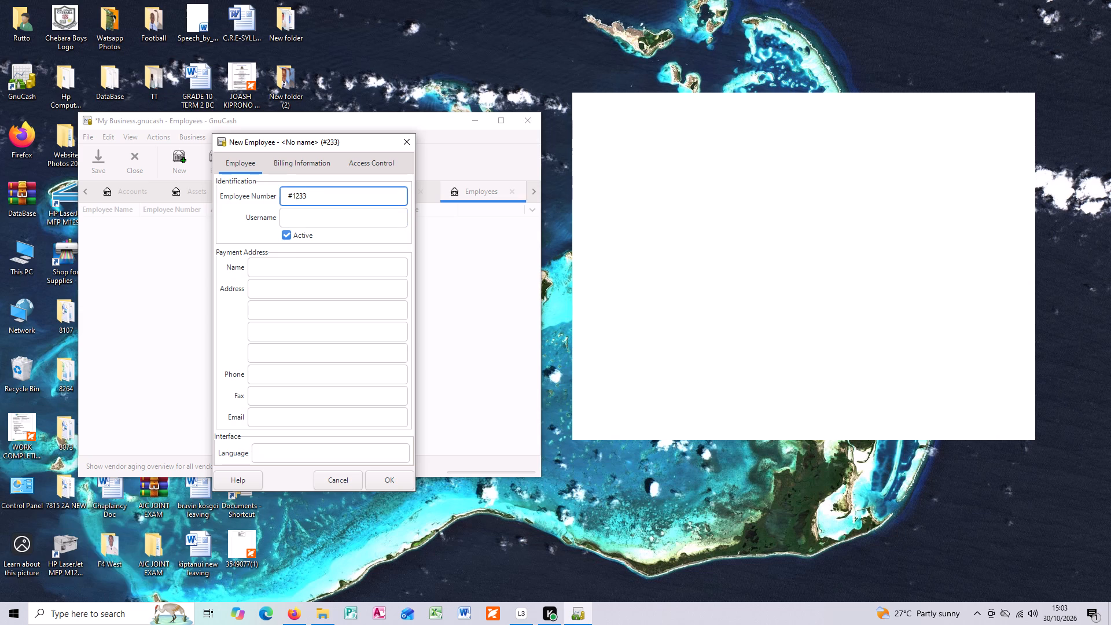
key(Delete)
key(Delete)
key(Delete)
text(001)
click(326, 219)
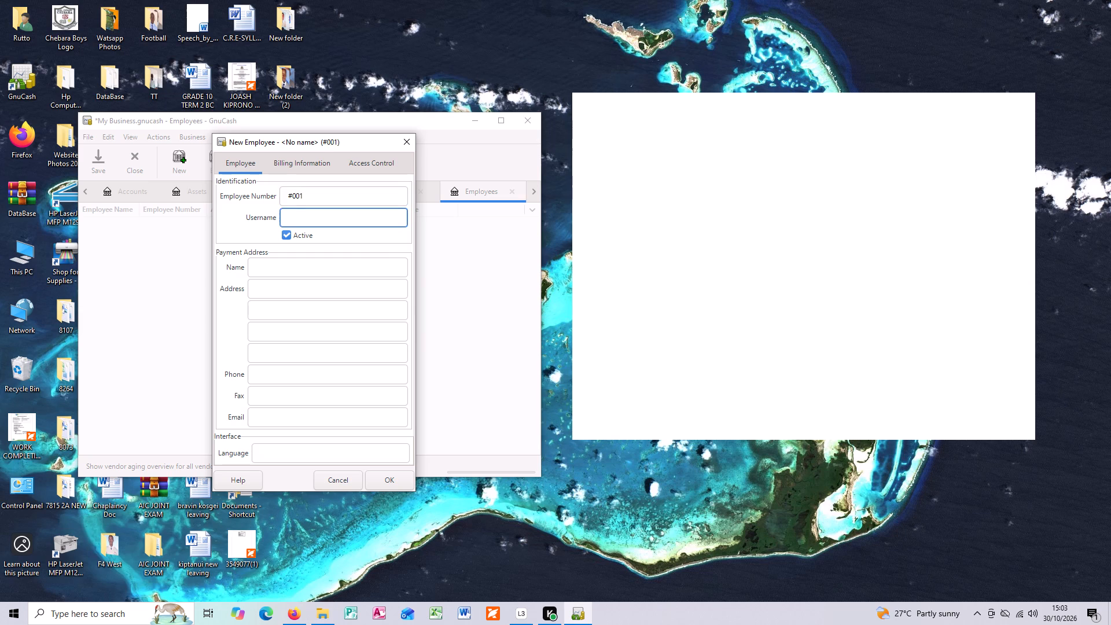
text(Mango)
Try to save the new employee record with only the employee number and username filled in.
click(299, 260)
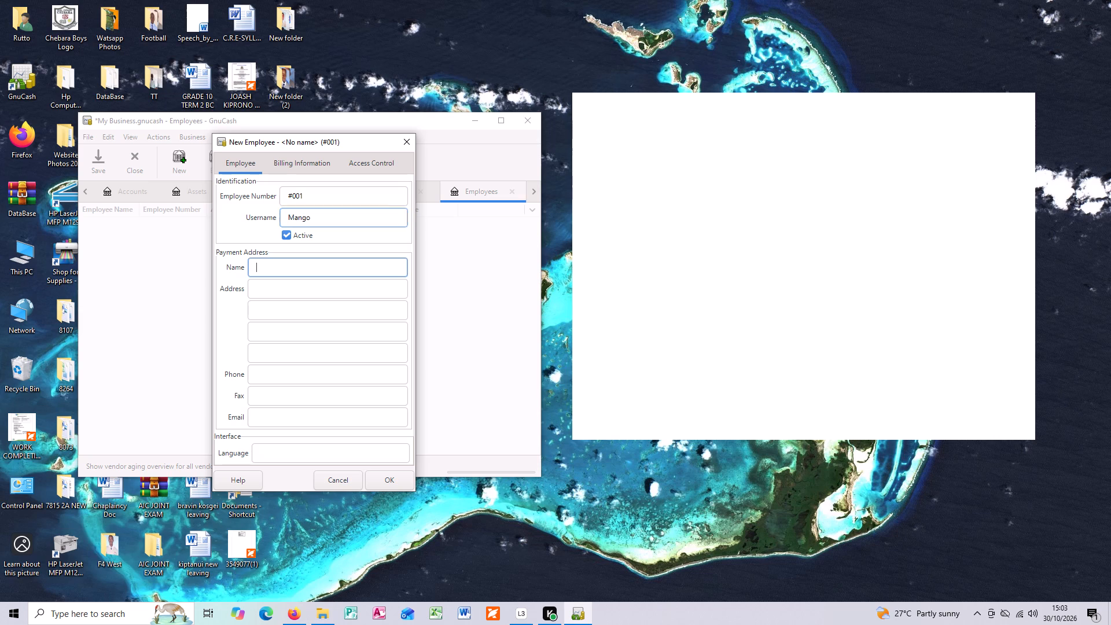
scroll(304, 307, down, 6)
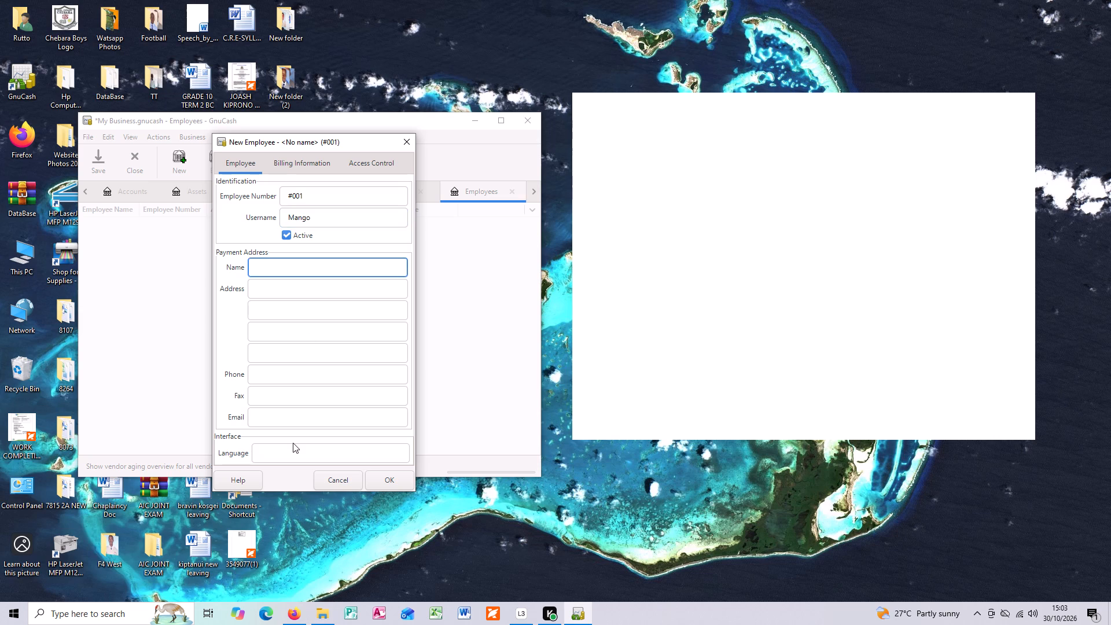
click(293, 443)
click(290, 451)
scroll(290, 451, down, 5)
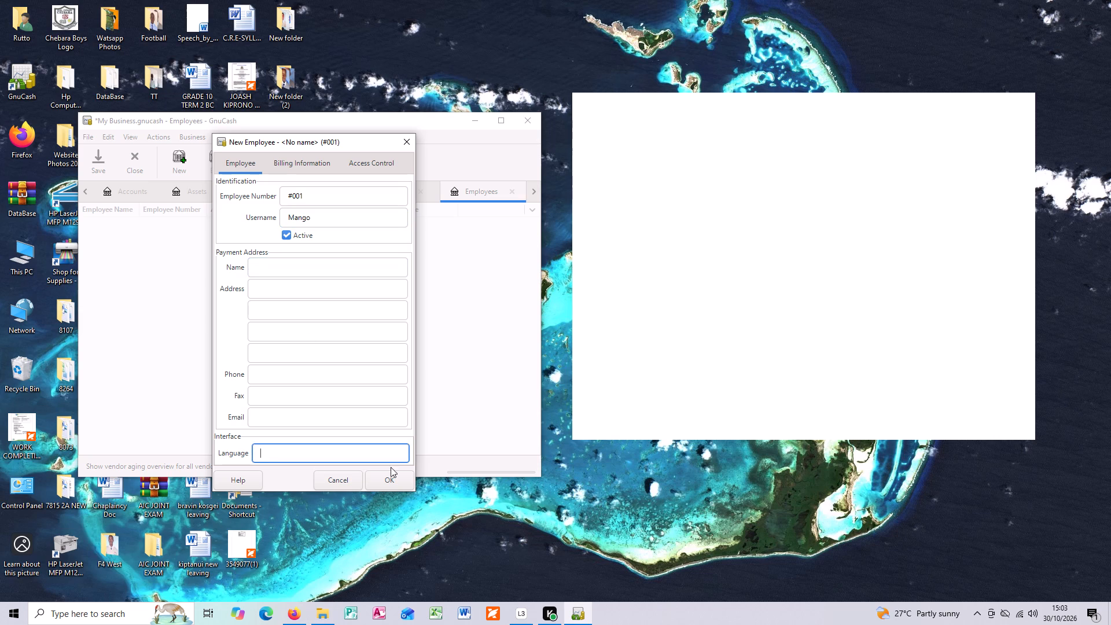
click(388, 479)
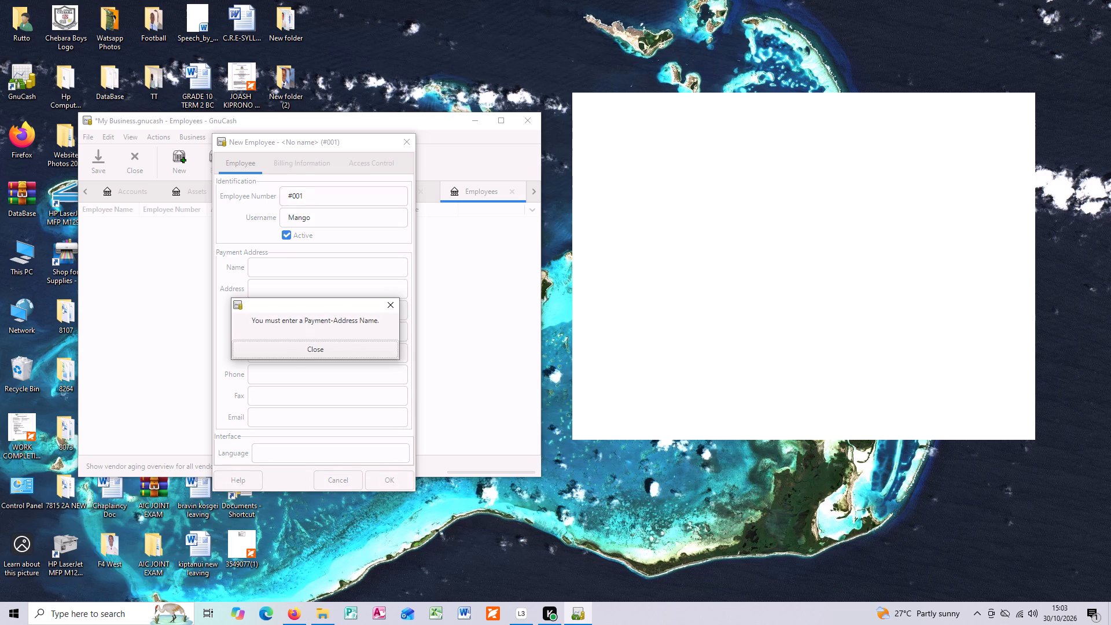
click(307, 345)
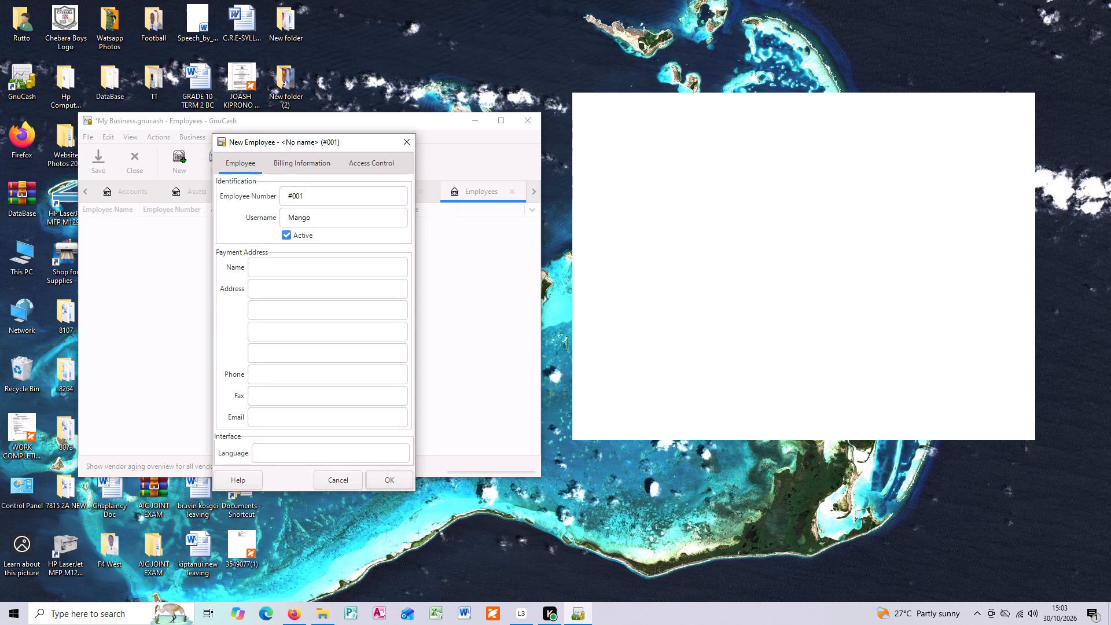
Enter the employee's full name as the payment address name.
click(264, 267)
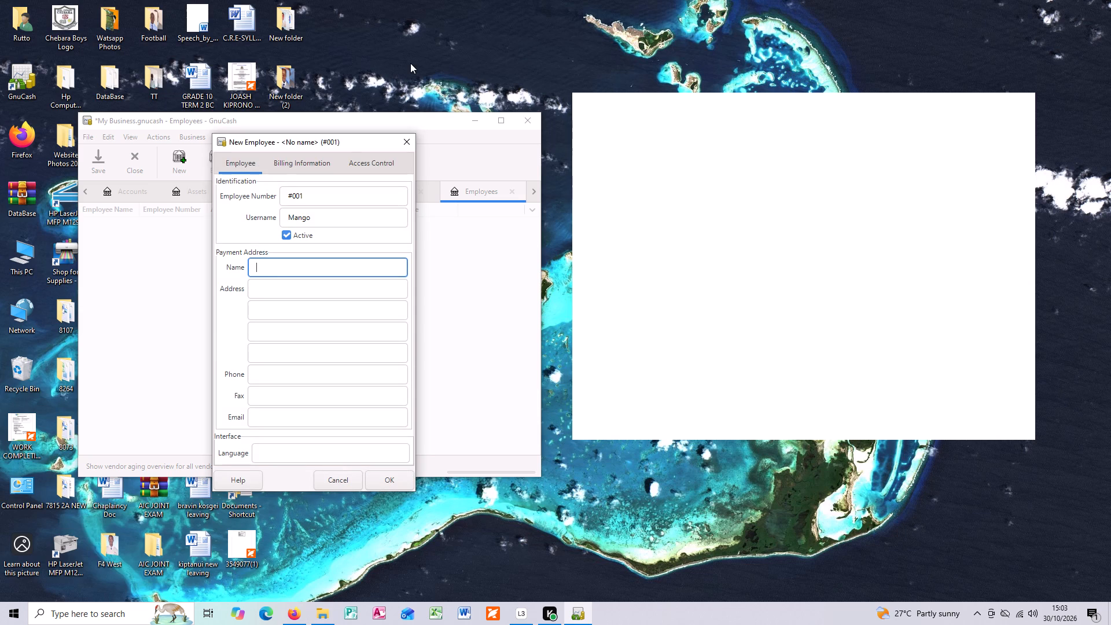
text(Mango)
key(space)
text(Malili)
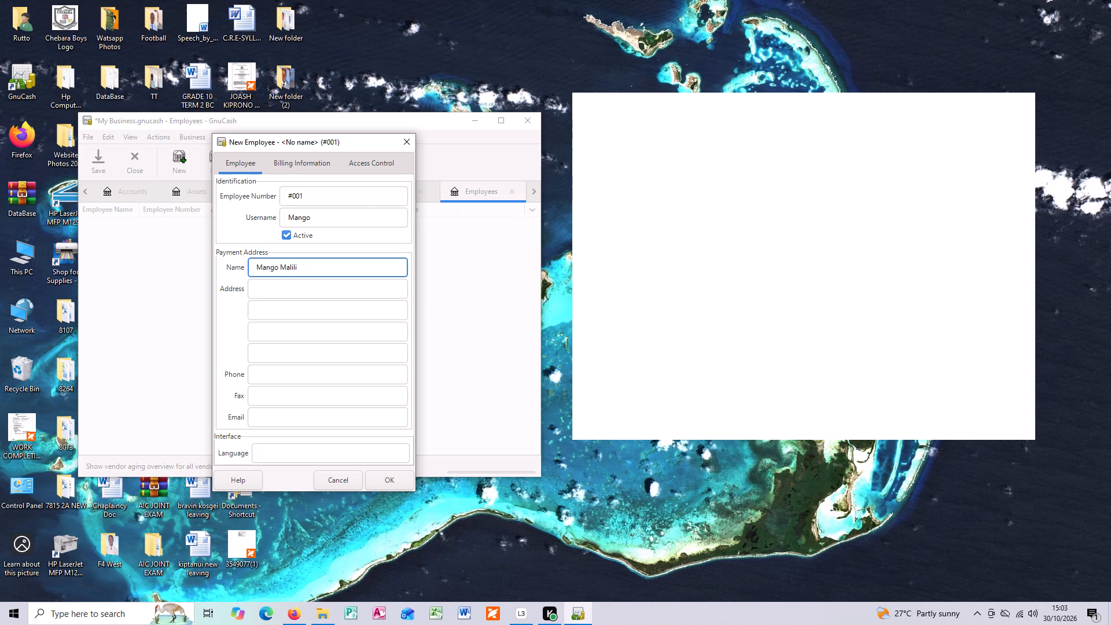
Enter the employee's postal address, including box number, postal code and town, on the first address line.
click(330, 290)
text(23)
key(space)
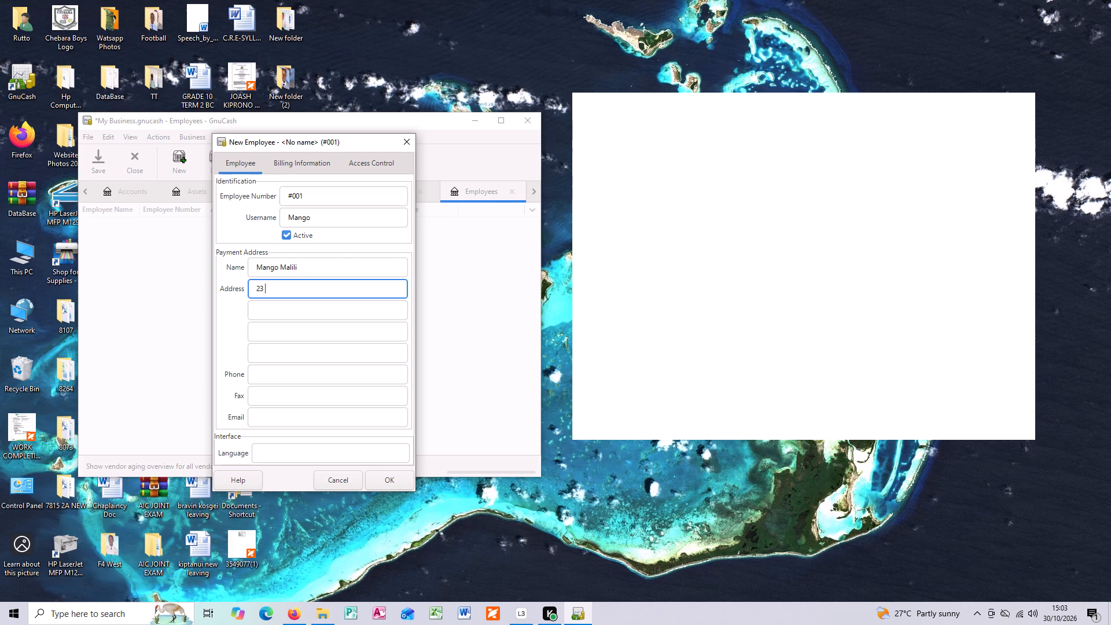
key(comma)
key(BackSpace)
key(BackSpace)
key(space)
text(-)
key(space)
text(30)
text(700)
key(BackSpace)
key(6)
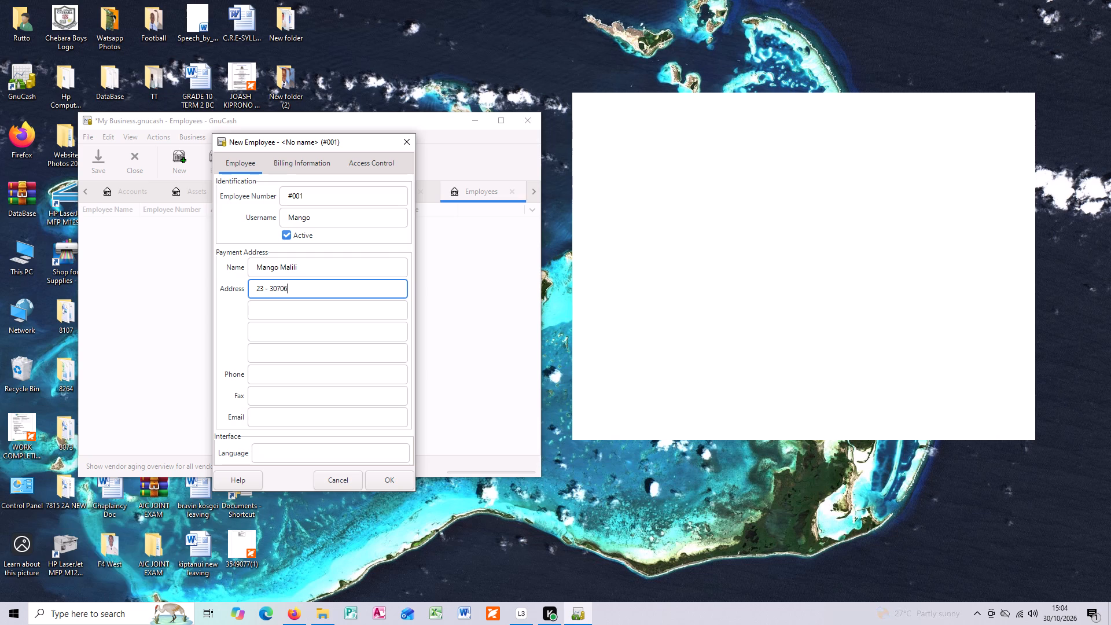
click(292, 314)
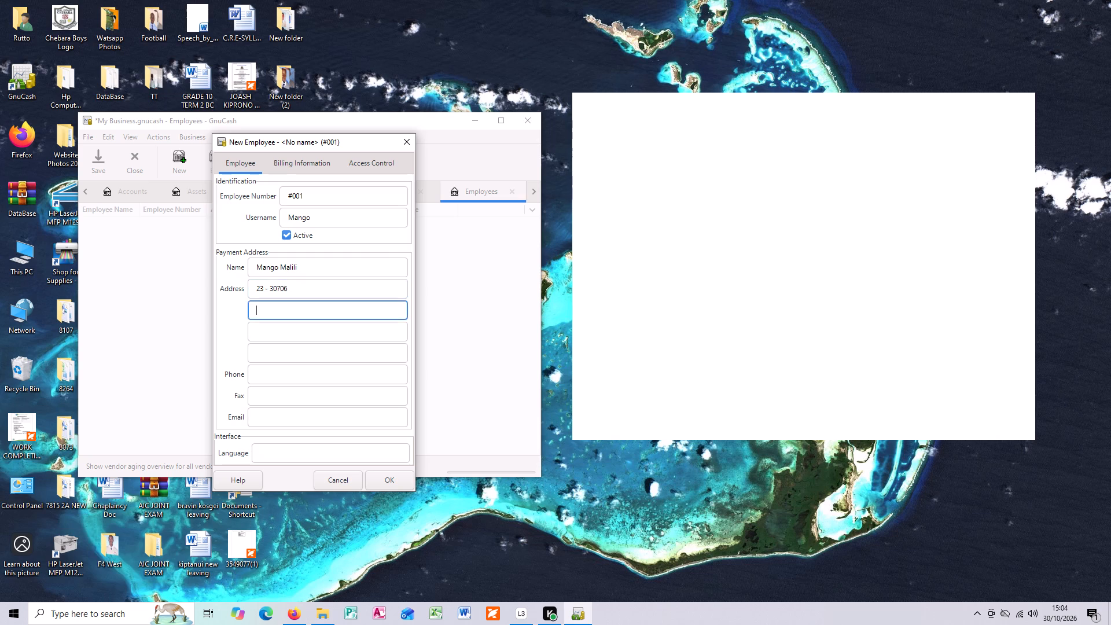
click(296, 284)
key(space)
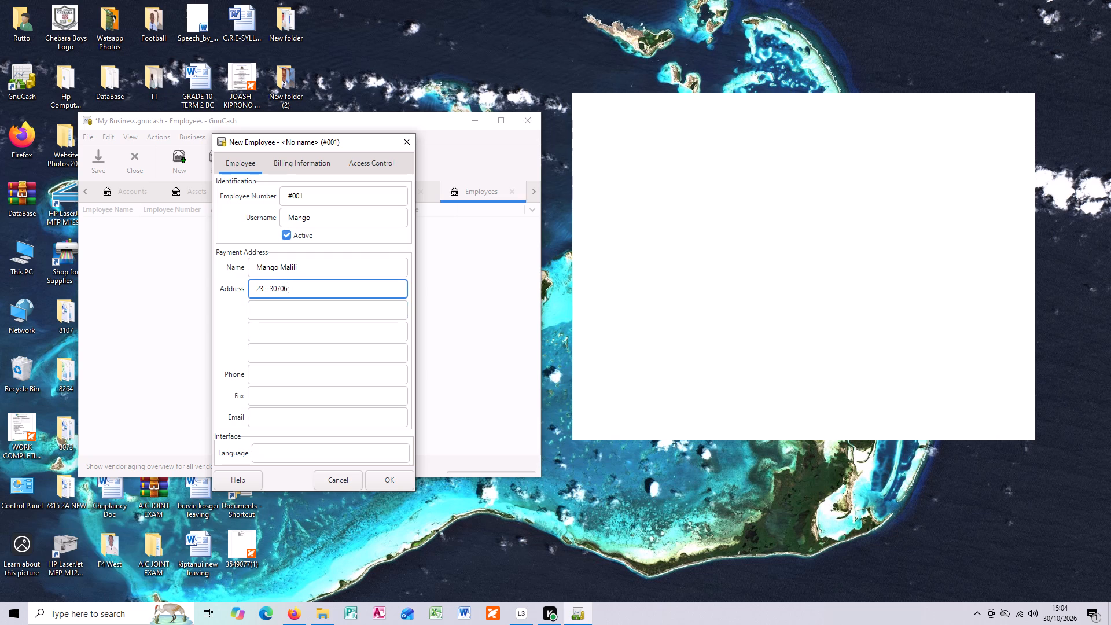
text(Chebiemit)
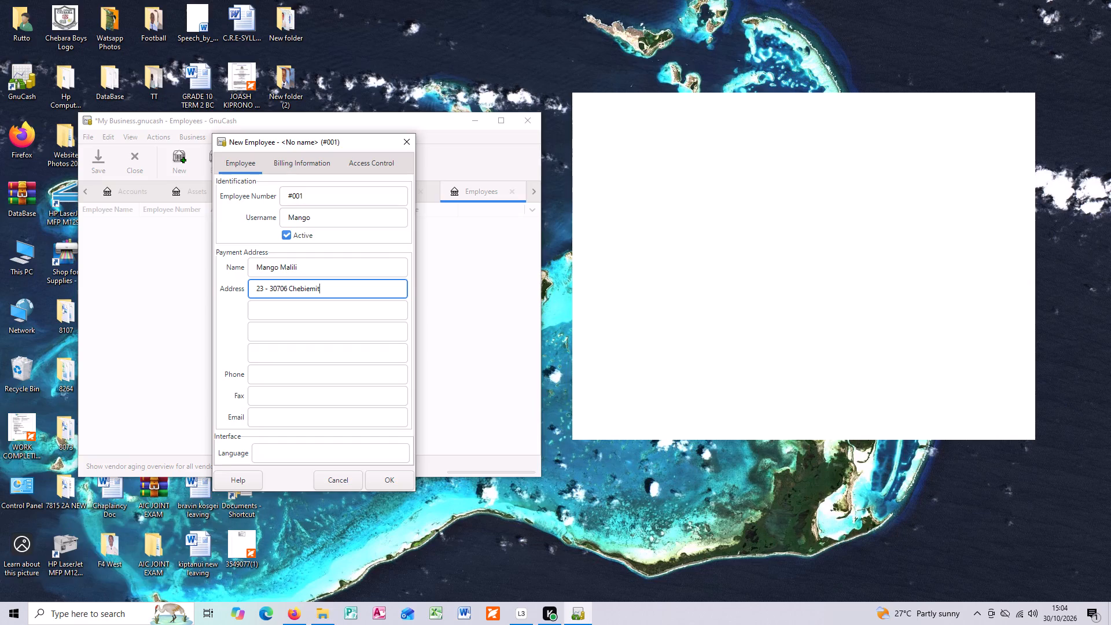
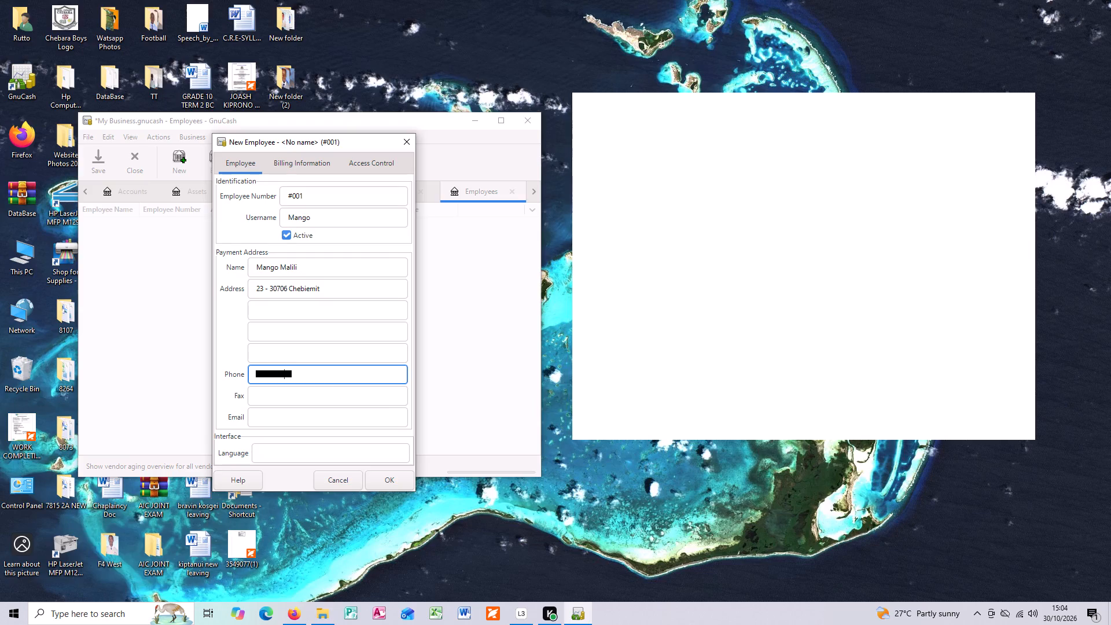
Save the new employee record with the phone number filled in and the fax, email and language left blank.
click(278, 373)
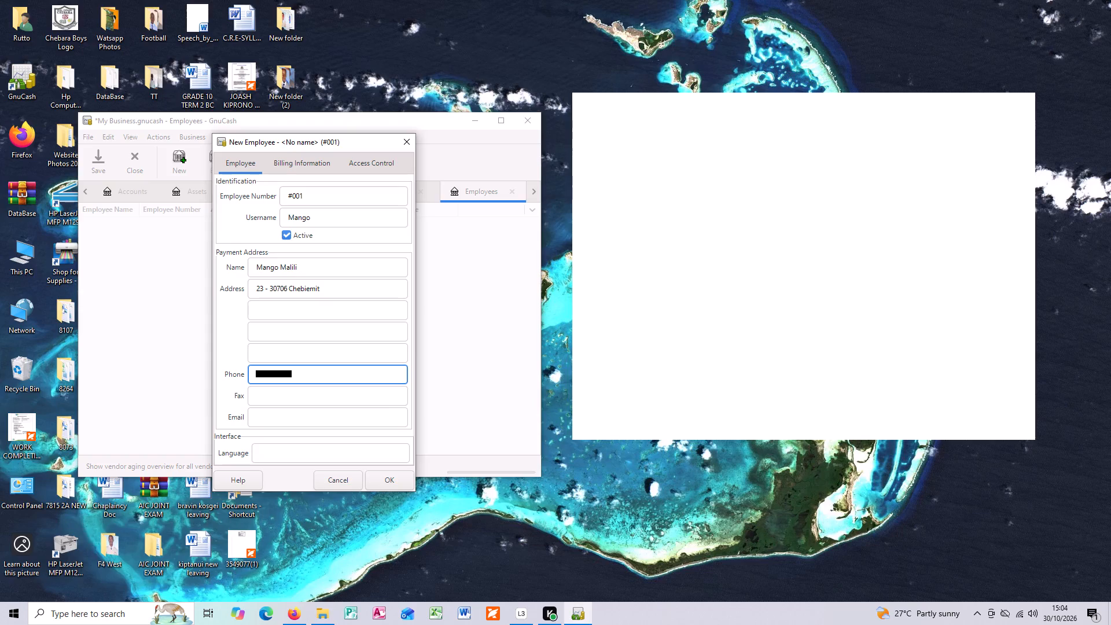
click(279, 373)
click(267, 373)
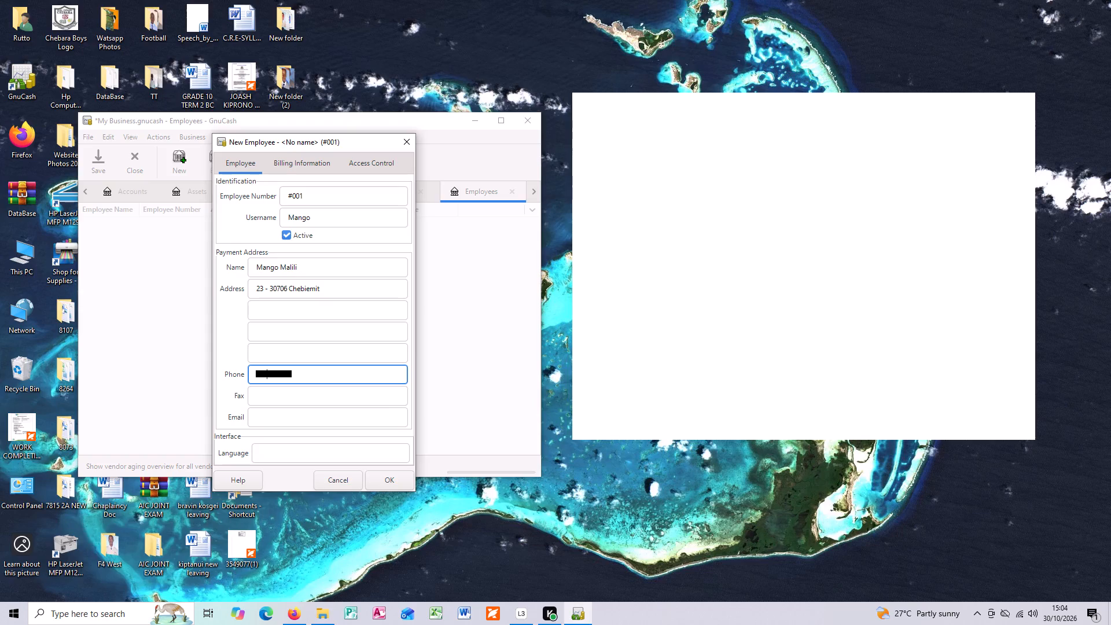
click(267, 373)
click(268, 373)
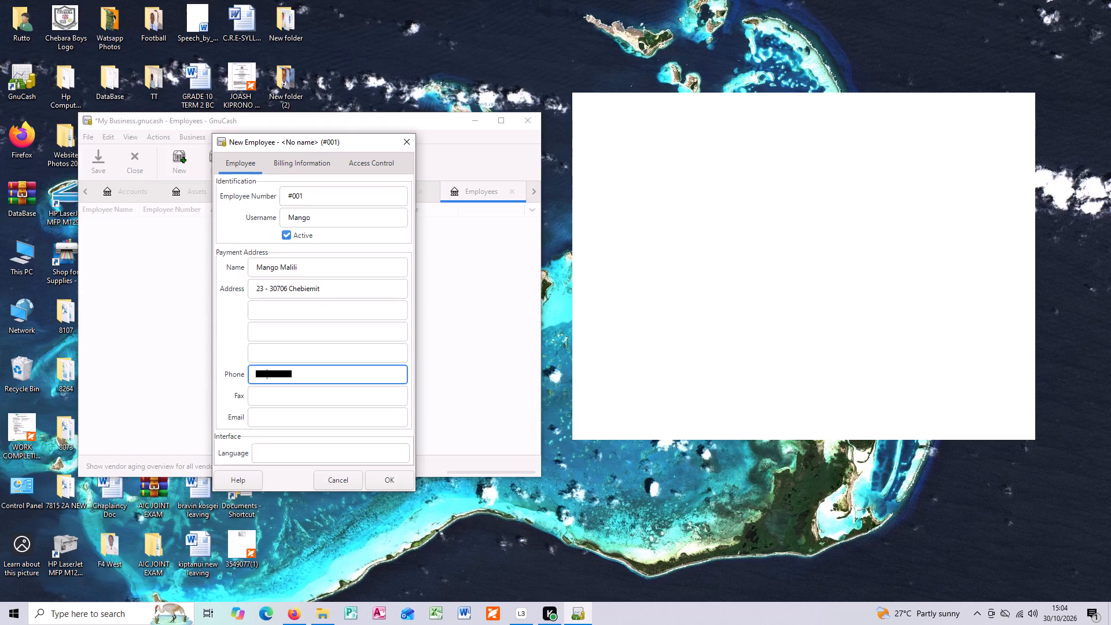
click(270, 396)
click(267, 409)
click(267, 453)
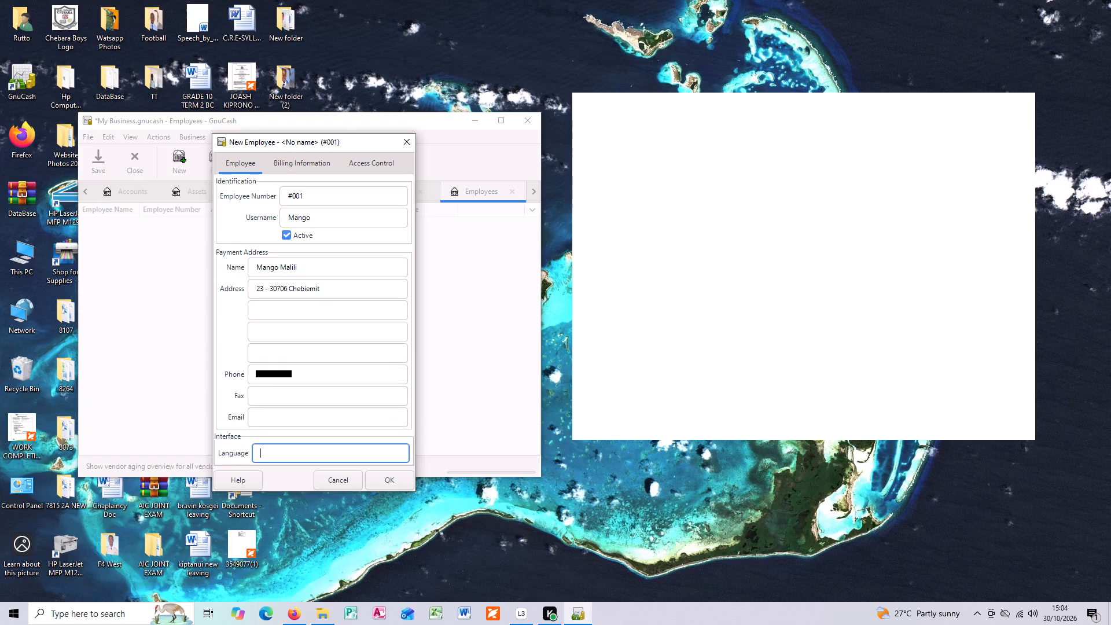
click(395, 479)
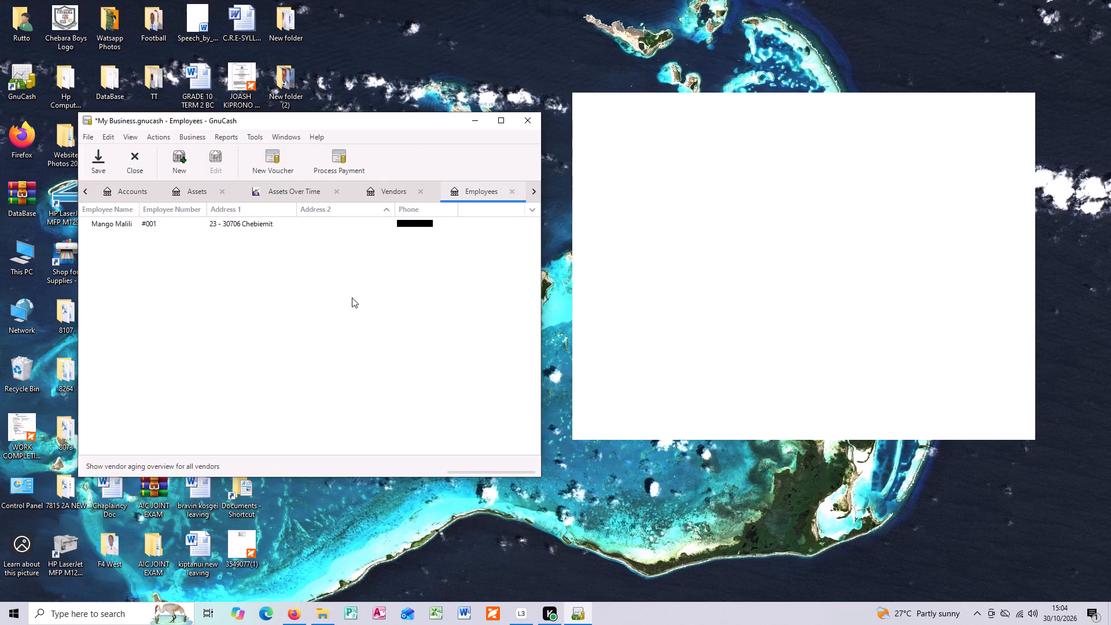
Select employee #001 in the employees list to view the saved record.
click(263, 224)
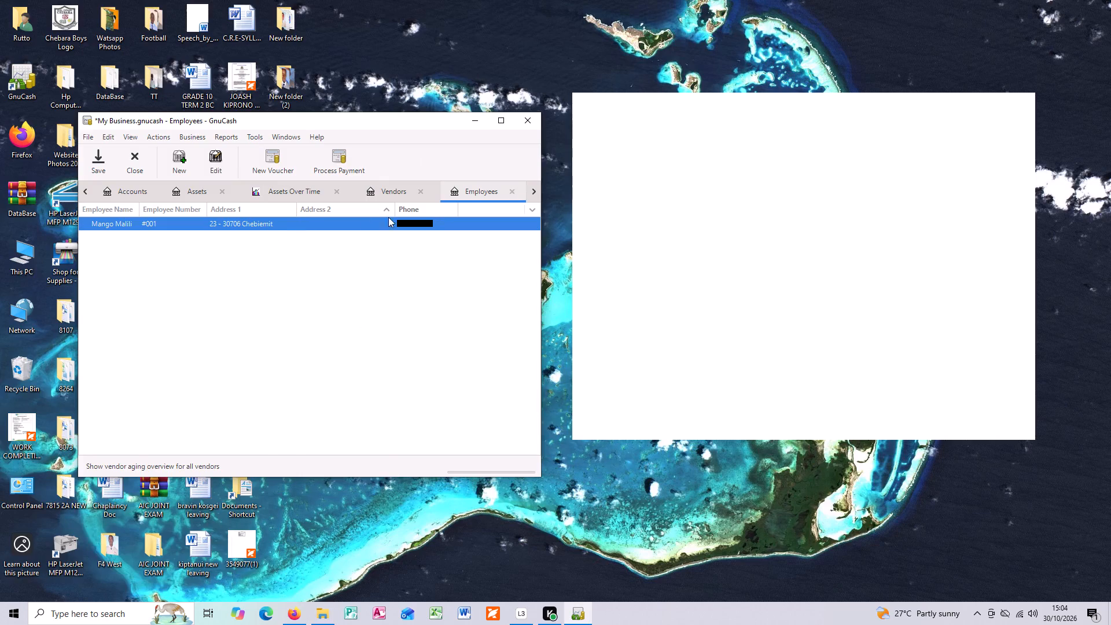
click(463, 192)
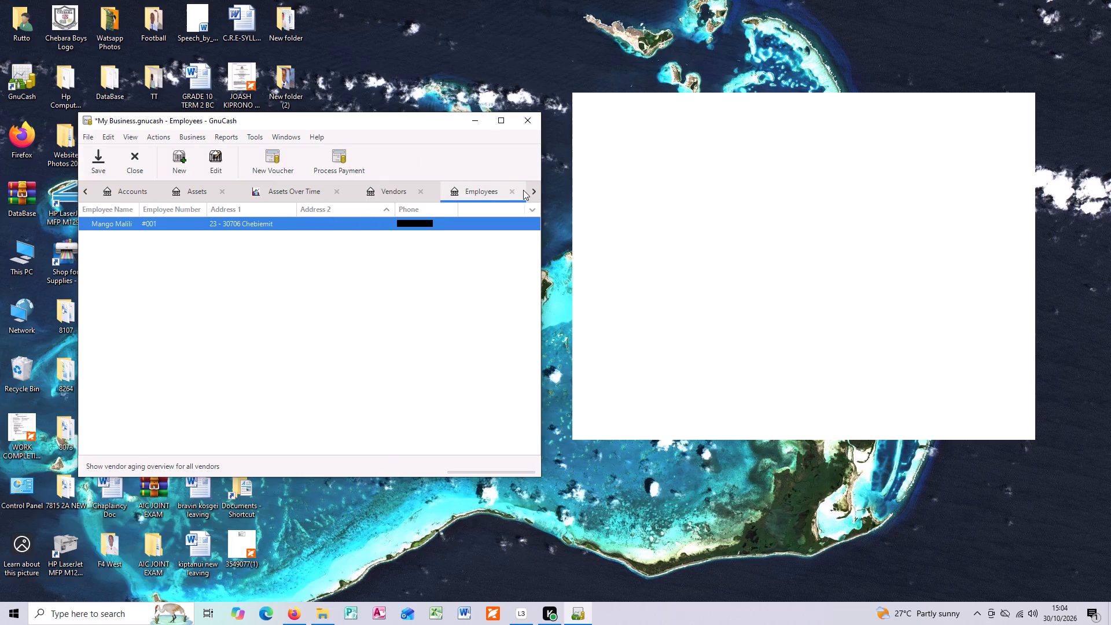
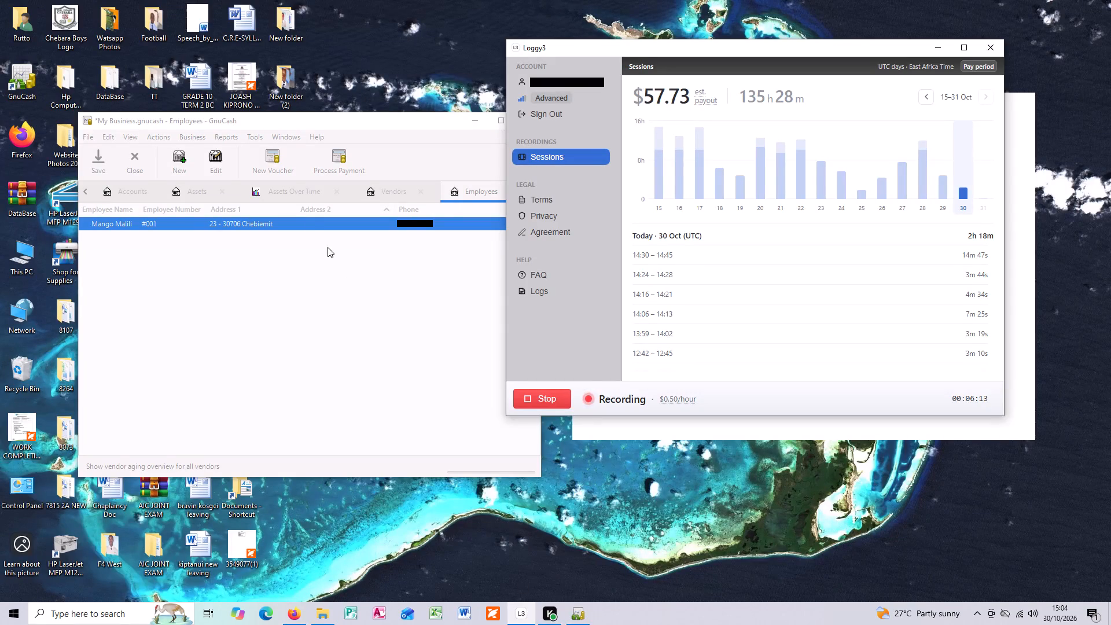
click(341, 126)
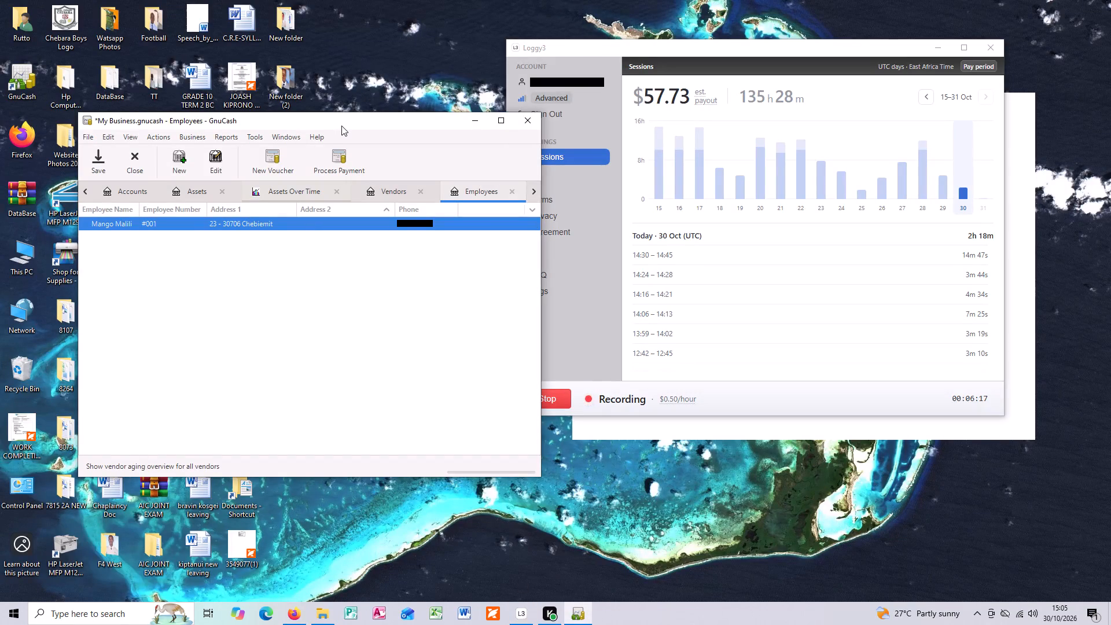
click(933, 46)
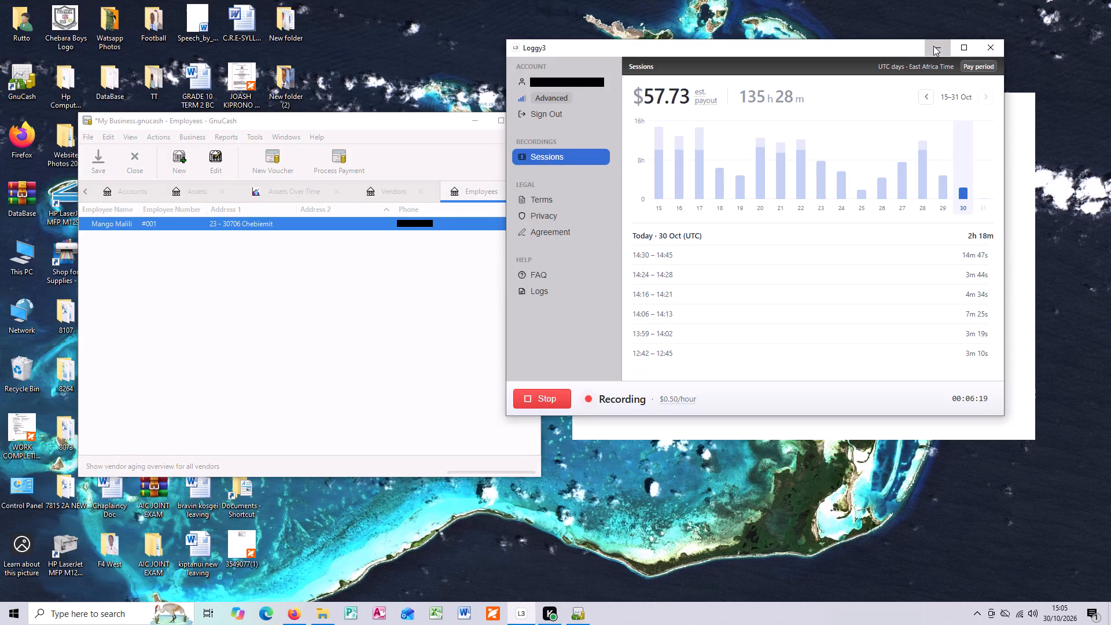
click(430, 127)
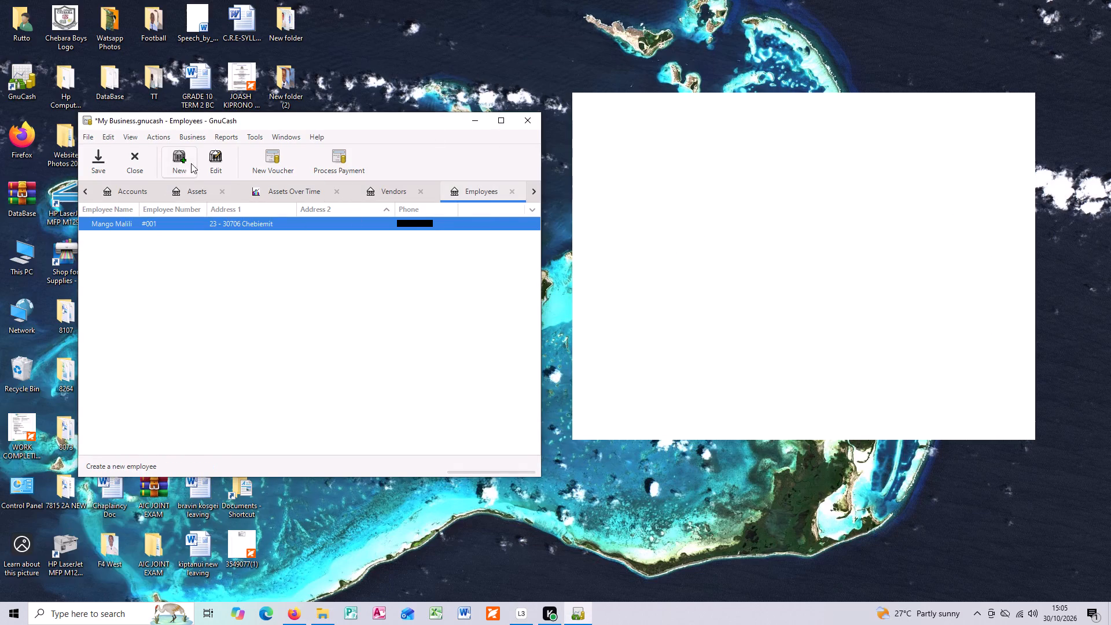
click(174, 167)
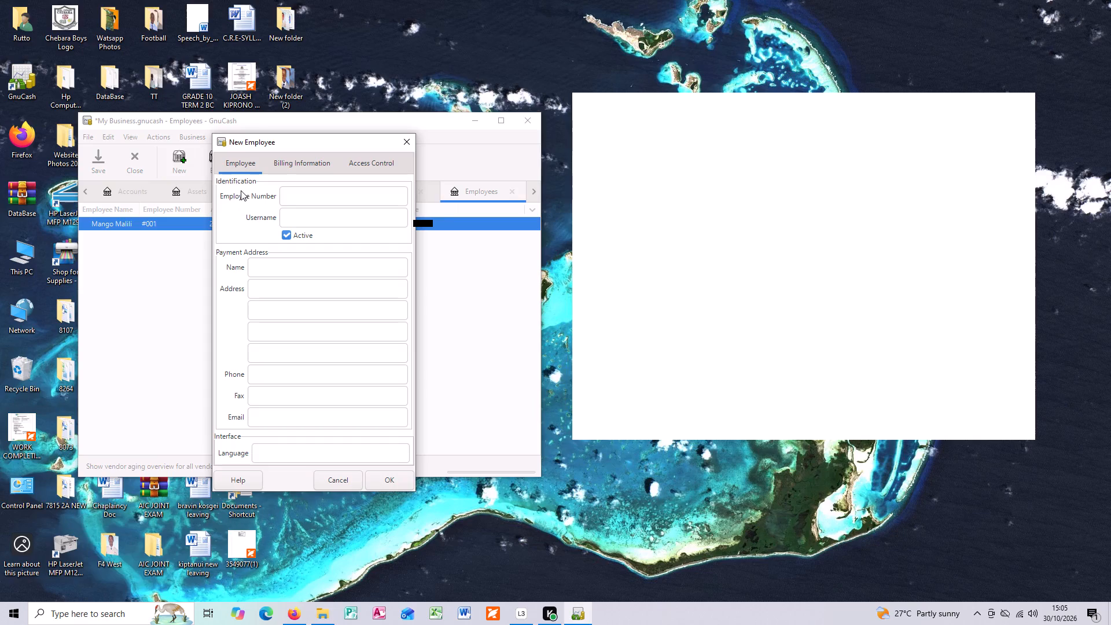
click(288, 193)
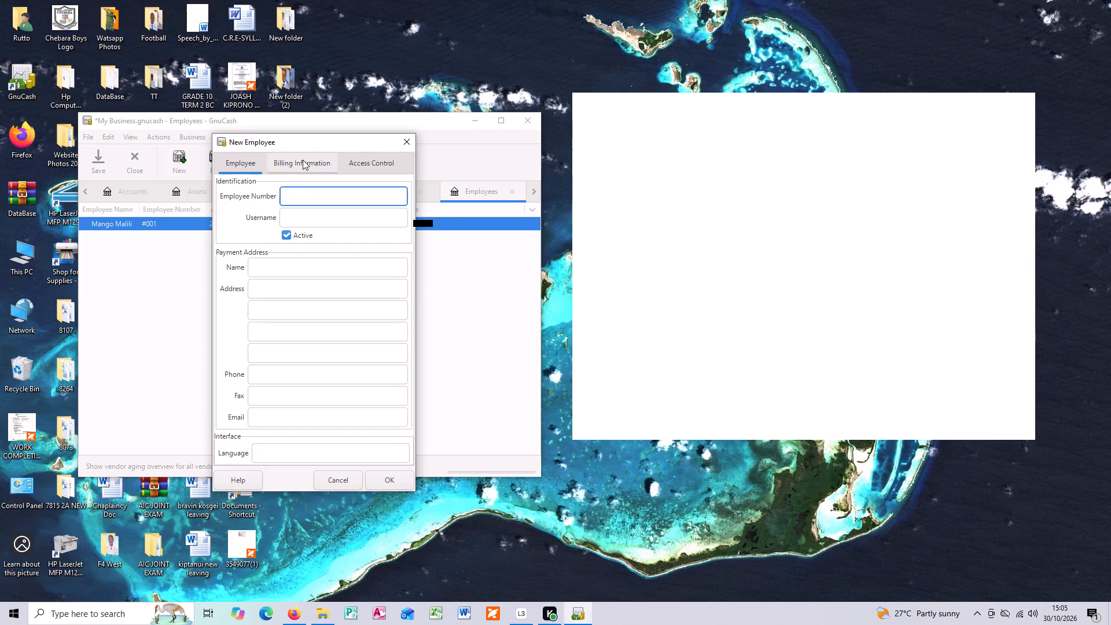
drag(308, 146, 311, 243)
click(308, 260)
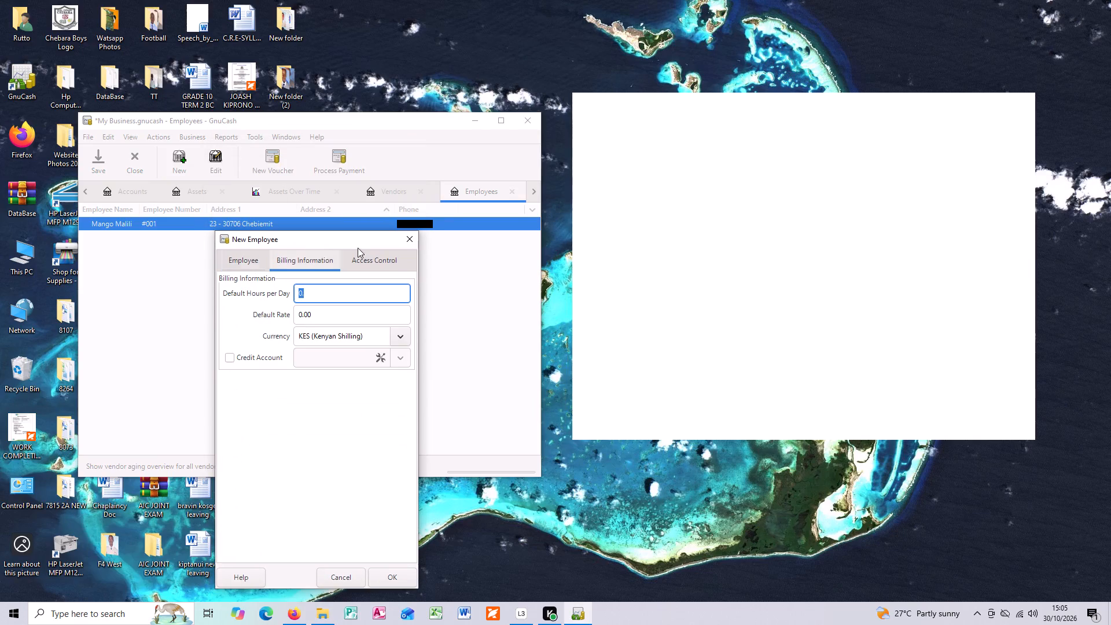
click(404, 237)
Edit employee #001's billing information, setting the default hours per day to 8 and the default rate to 500.
click(289, 224)
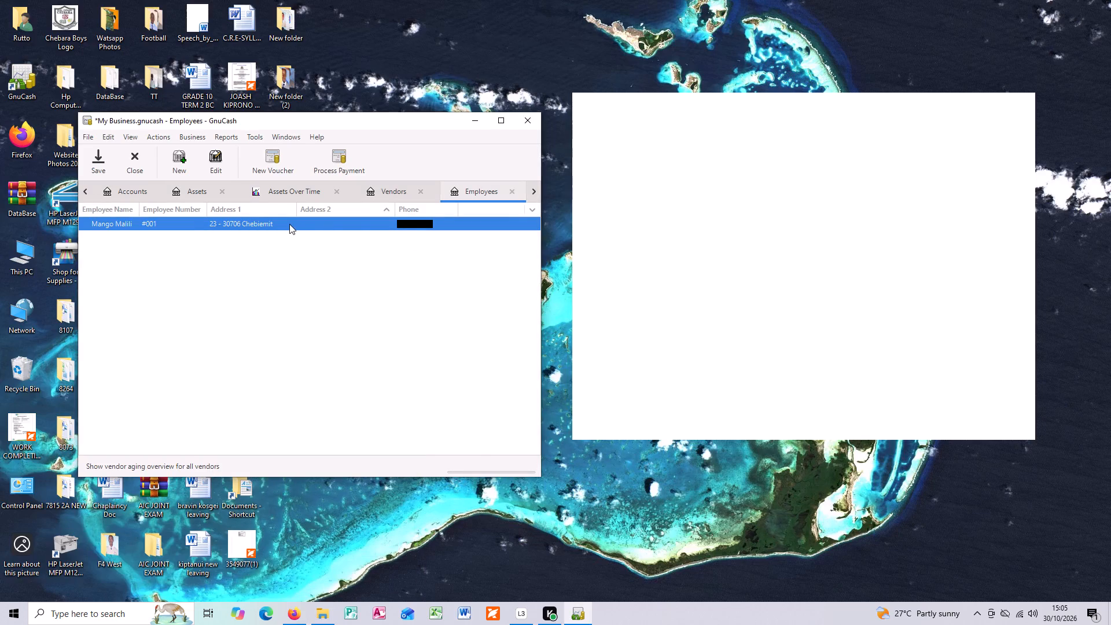
click(212, 152)
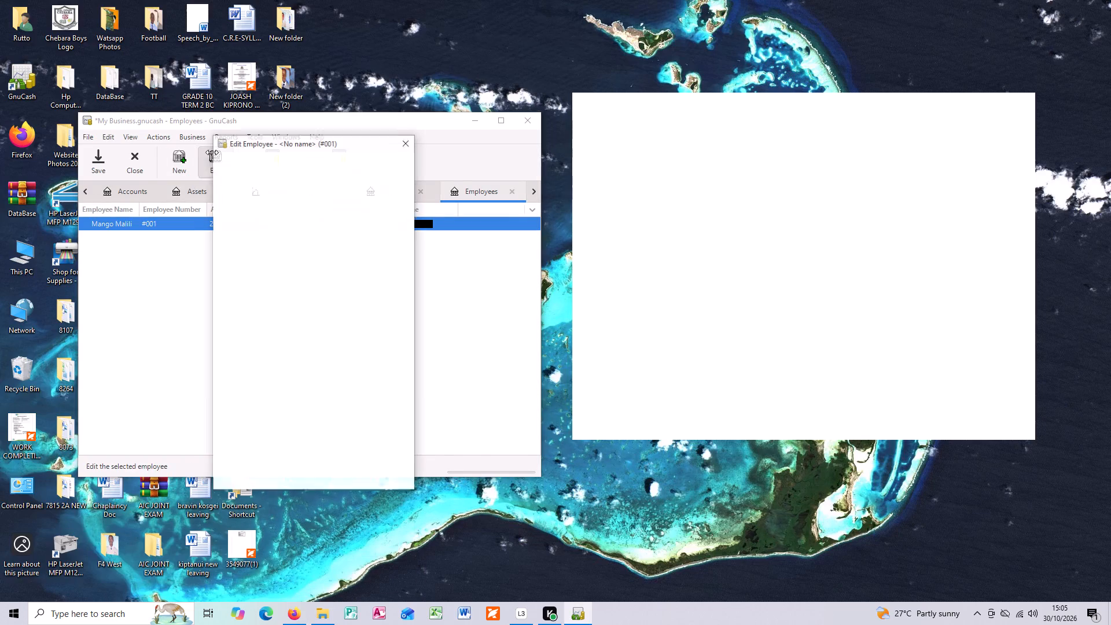
click(286, 164)
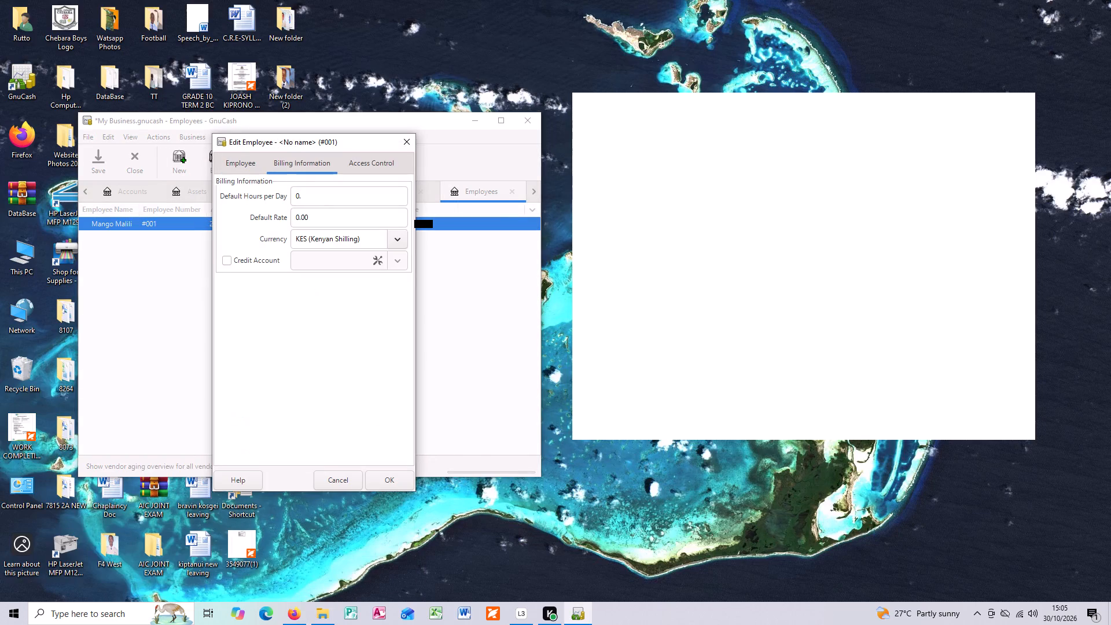
click(317, 196)
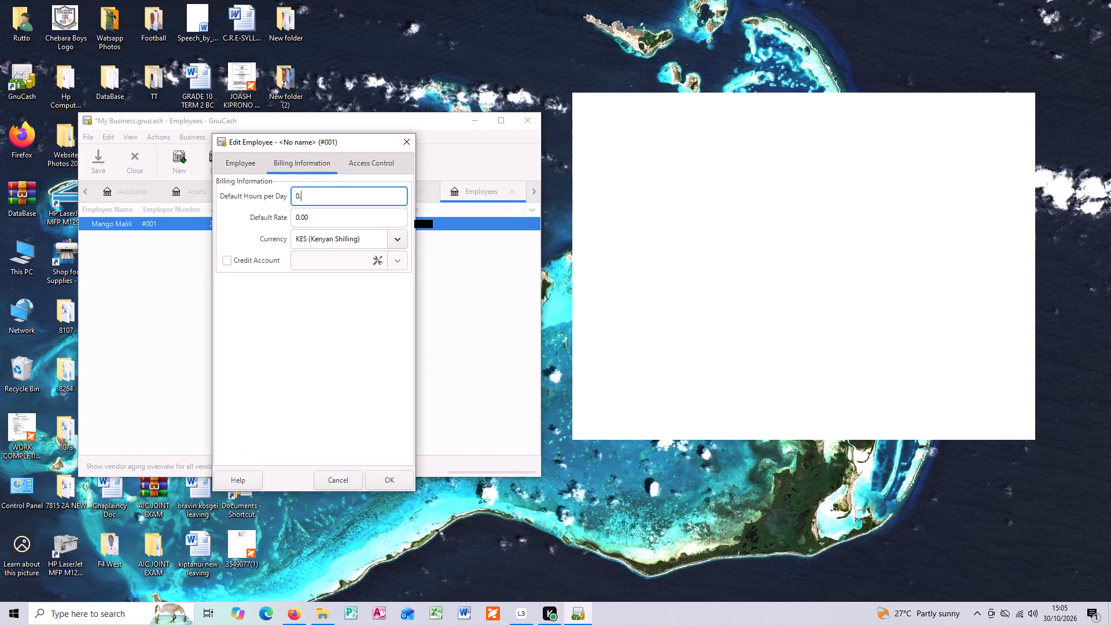
click(316, 196)
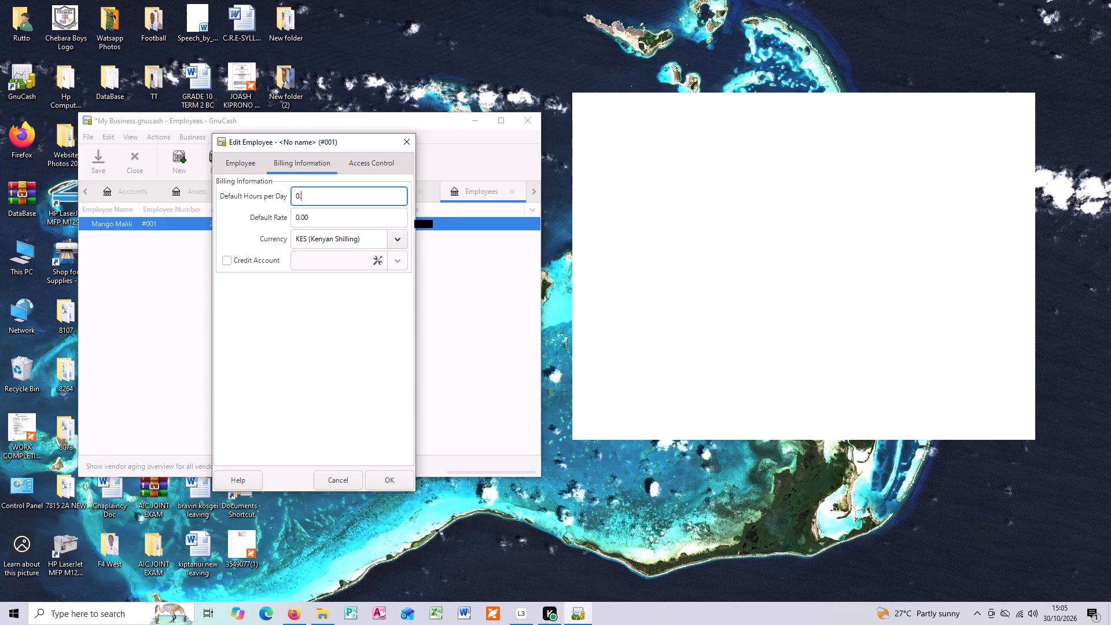
drag(316, 196, 260, 197)
key(8)
click(345, 219)
drag(345, 219, 280, 217)
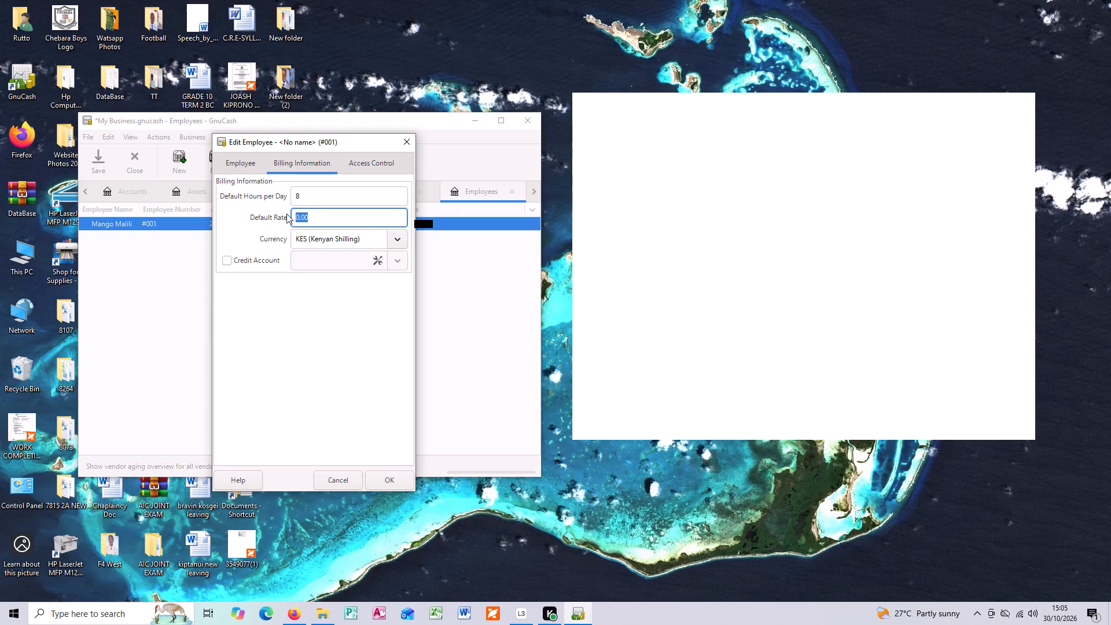
text(500)
Enable the credit account for employee #001 and assign it to Liabilities:Credit Card.
drag(343, 260, 317, 301)
click(223, 259)
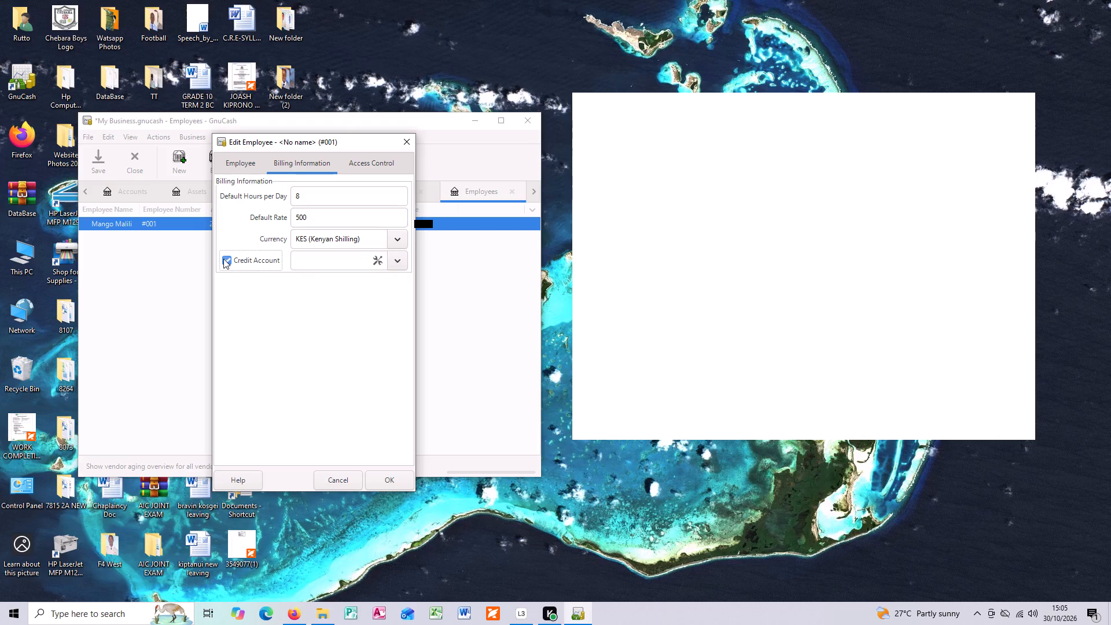
click(401, 259)
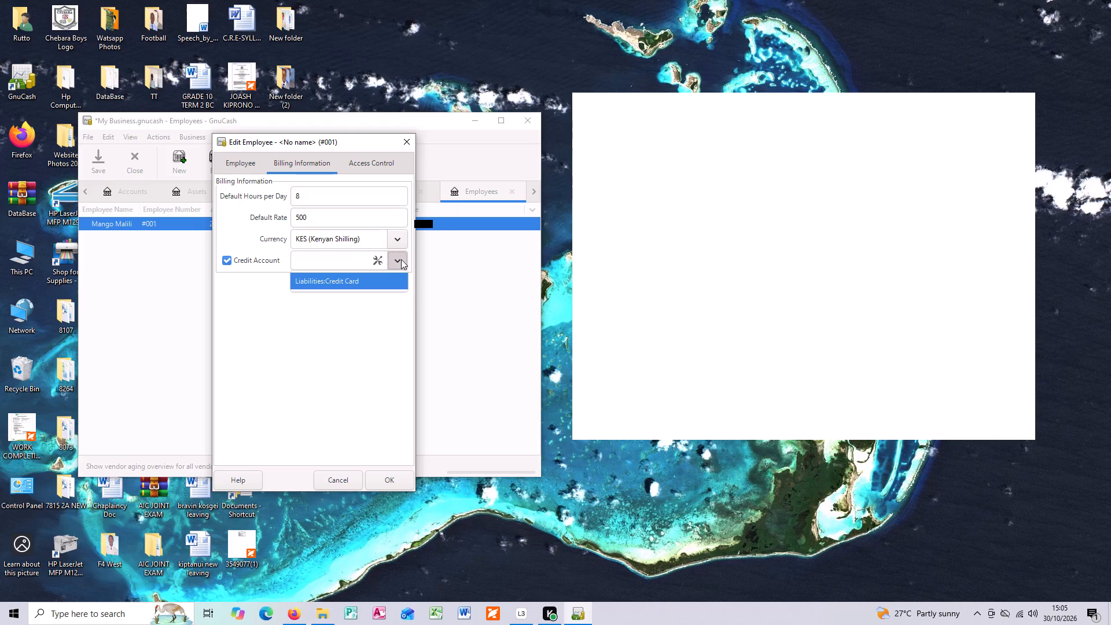
click(344, 281)
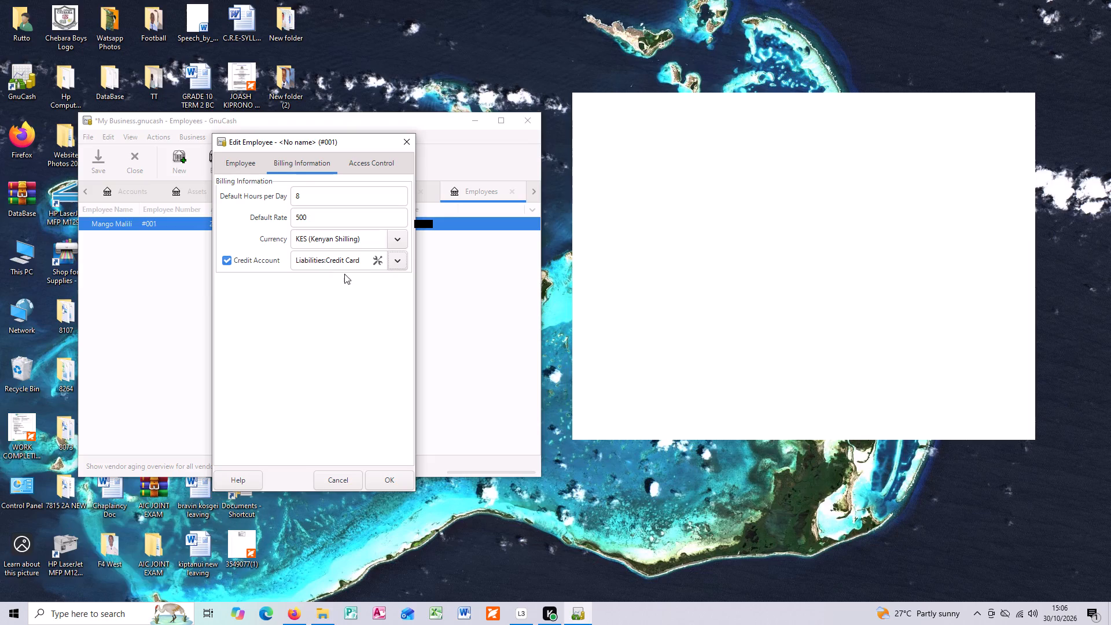
click(391, 260)
click(391, 260)
Review employee #001's access control, identification and billing details, and save the edited record.
click(366, 167)
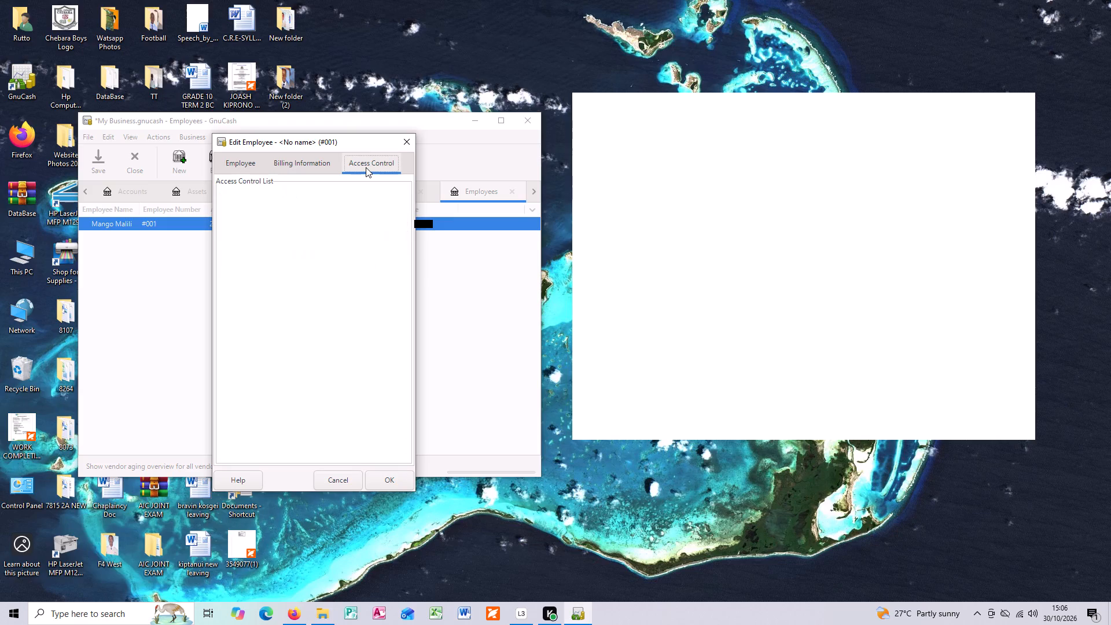
click(364, 162)
click(308, 166)
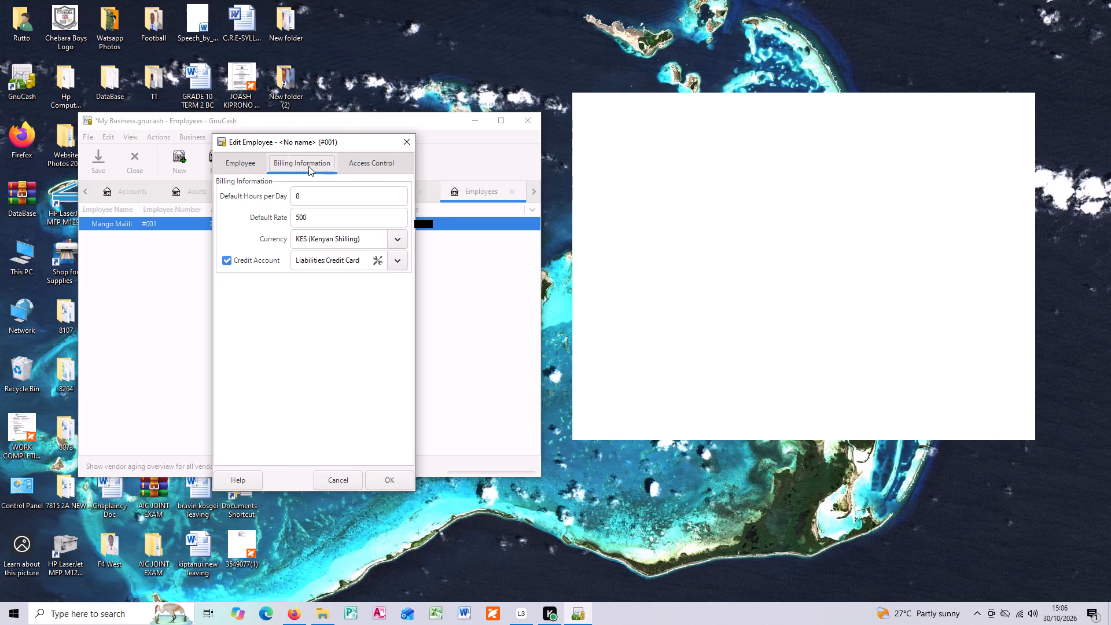
click(254, 164)
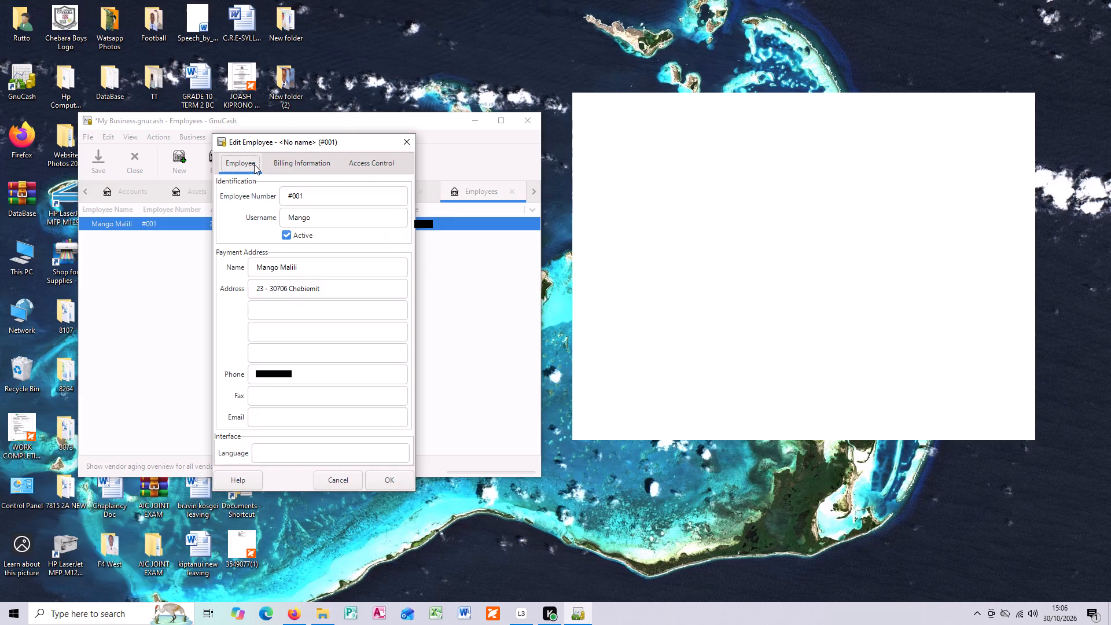
scroll(385, 396, down, 4)
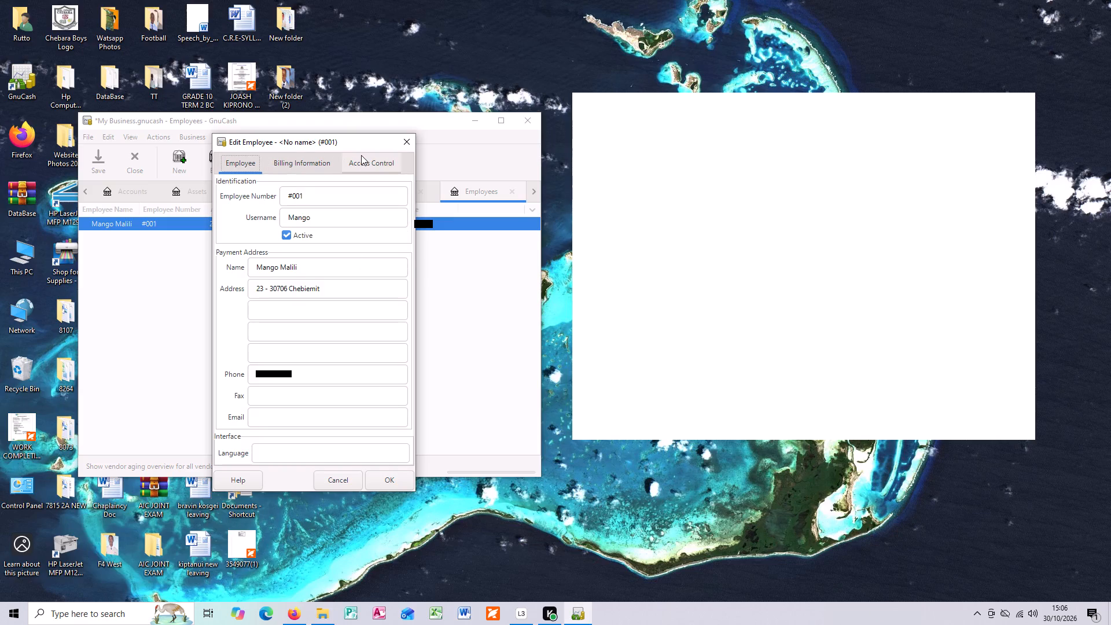
click(361, 161)
click(314, 166)
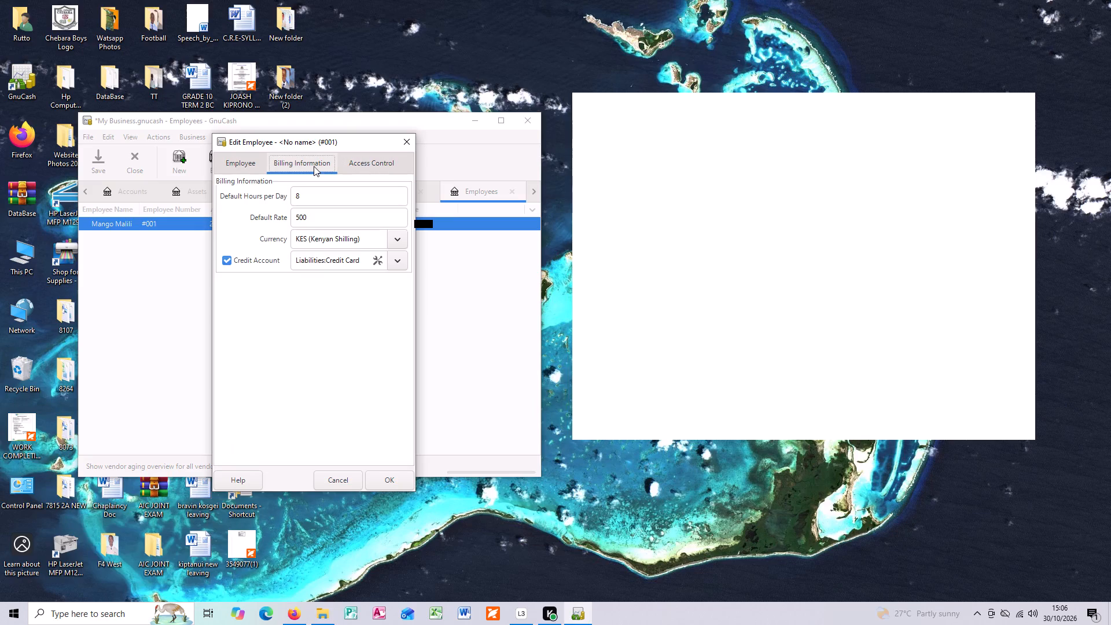
click(384, 483)
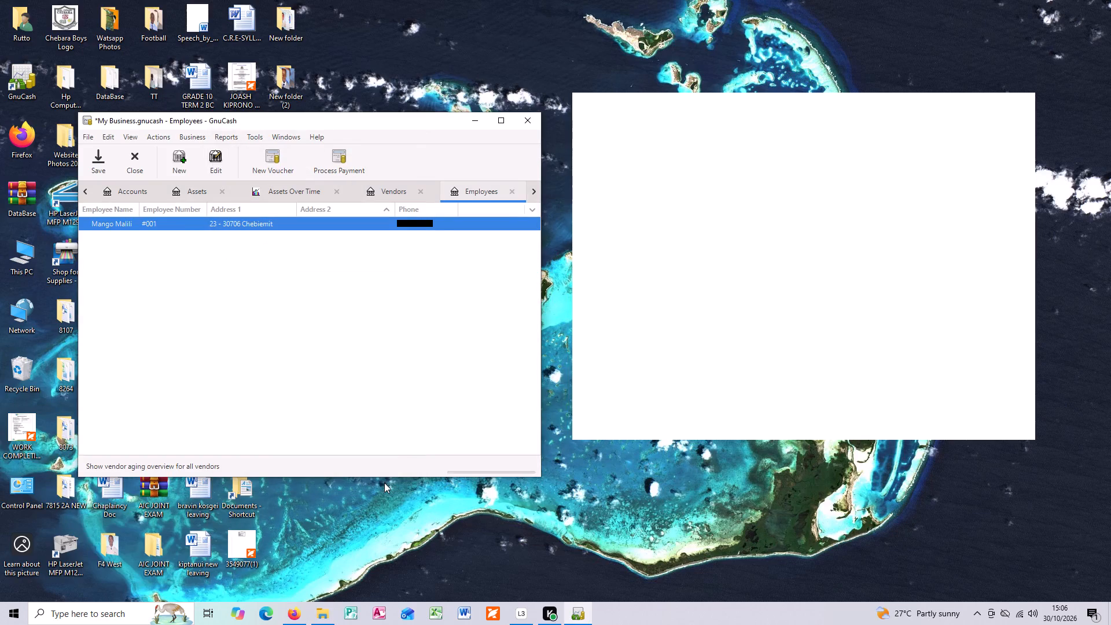
Reopen employee #001's record to check the saved billing information, and close it again.
click(222, 163)
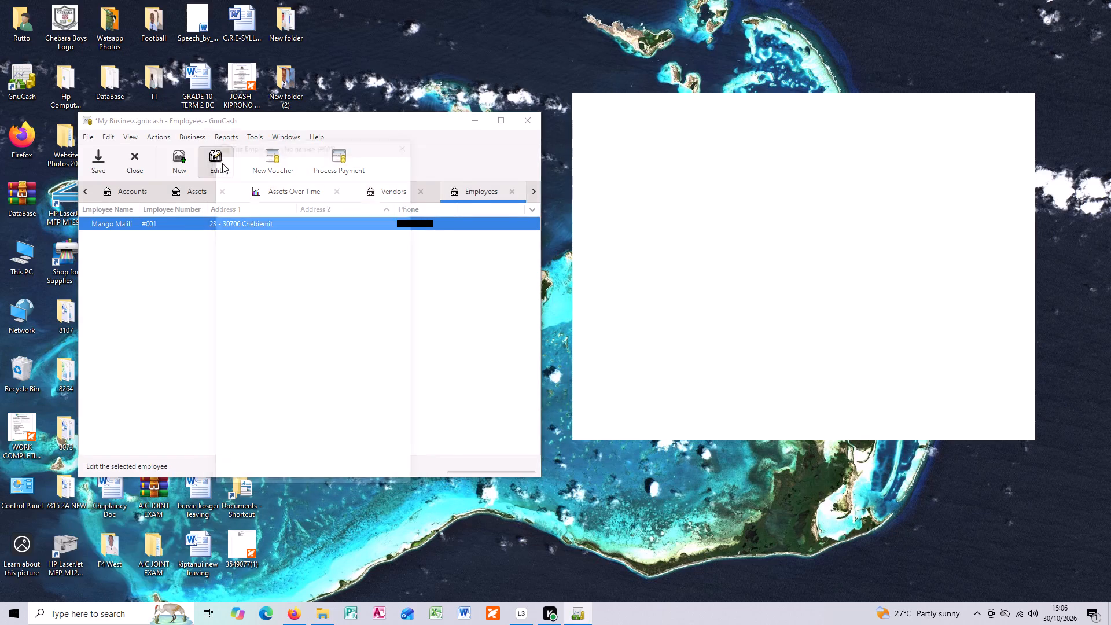
scroll(352, 263, down, 6)
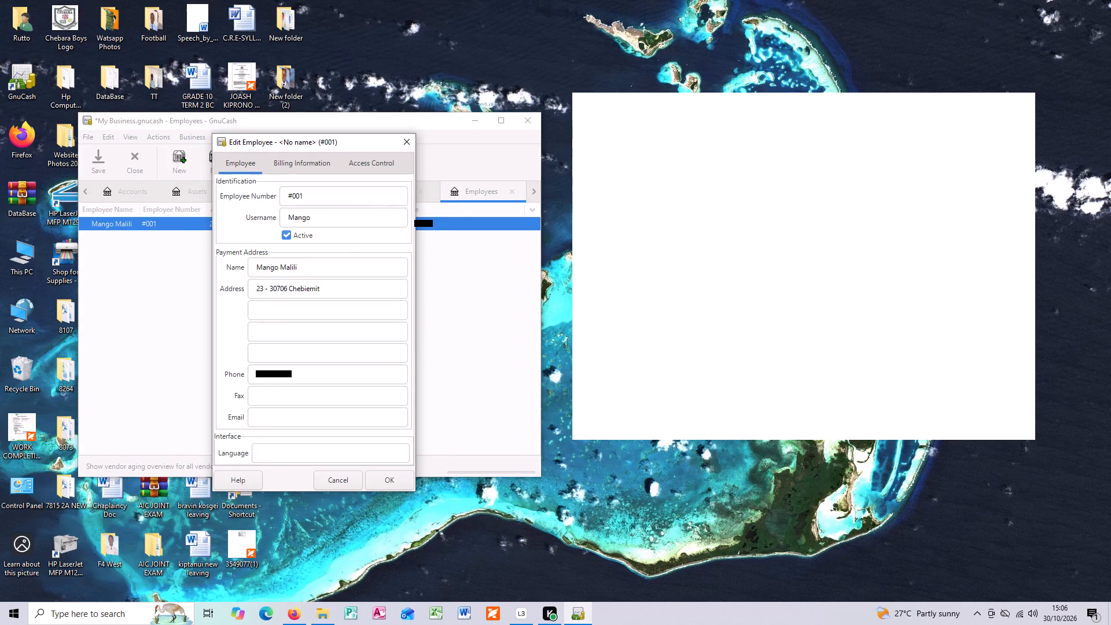
scroll(357, 274, up, 4)
click(296, 164)
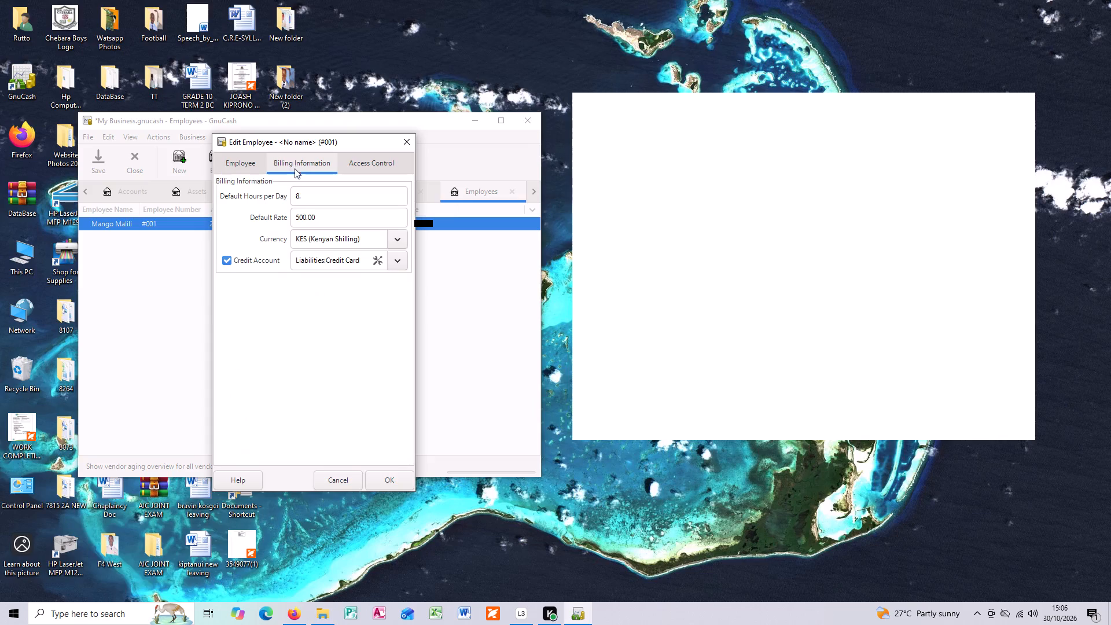
click(390, 483)
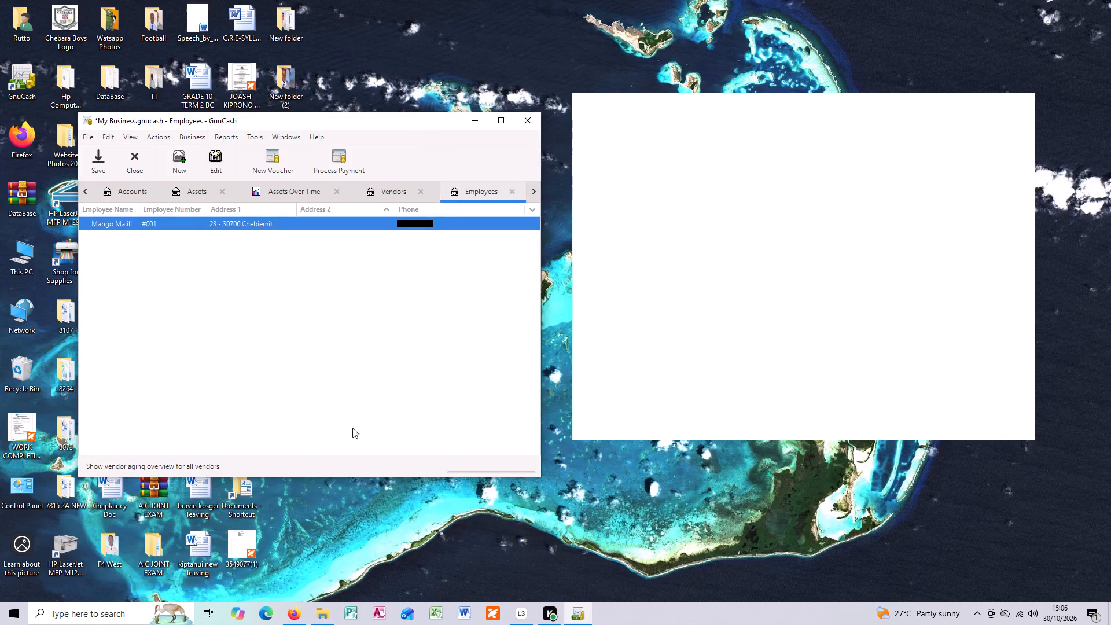
Start a new expense voucher for employee #001 with the voucher ID VC2026-001.
click(267, 159)
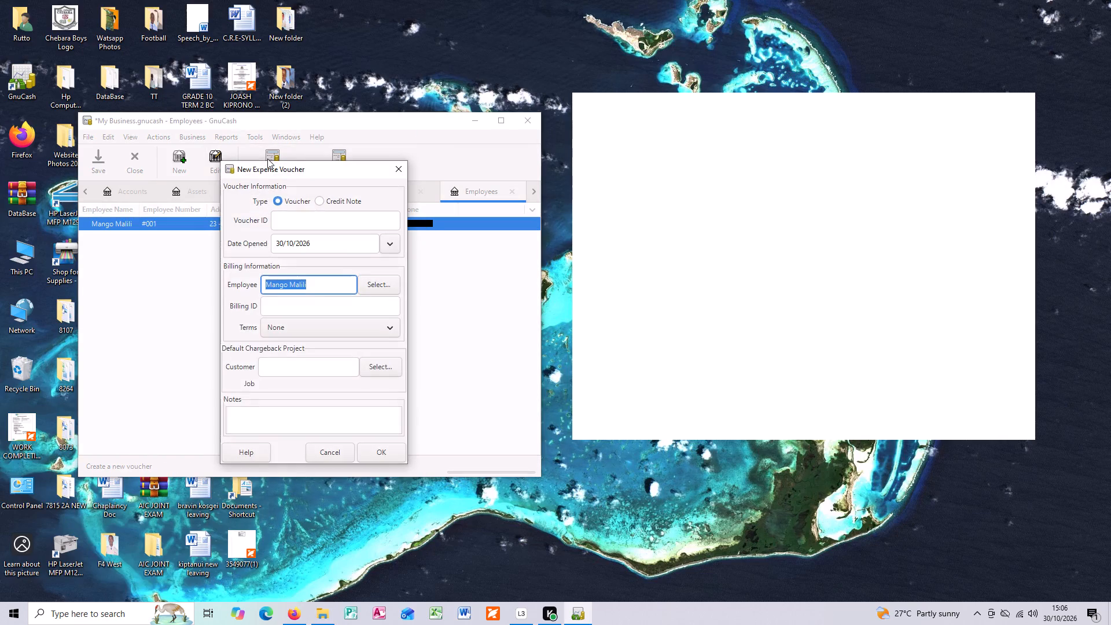
click(308, 219)
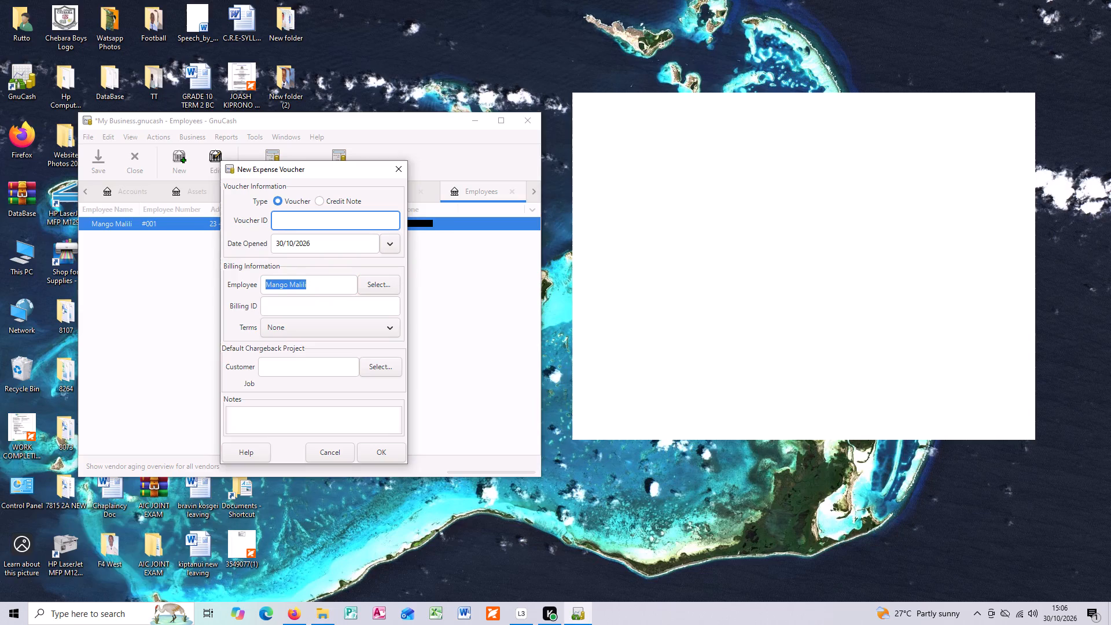
key(v)
key(c)
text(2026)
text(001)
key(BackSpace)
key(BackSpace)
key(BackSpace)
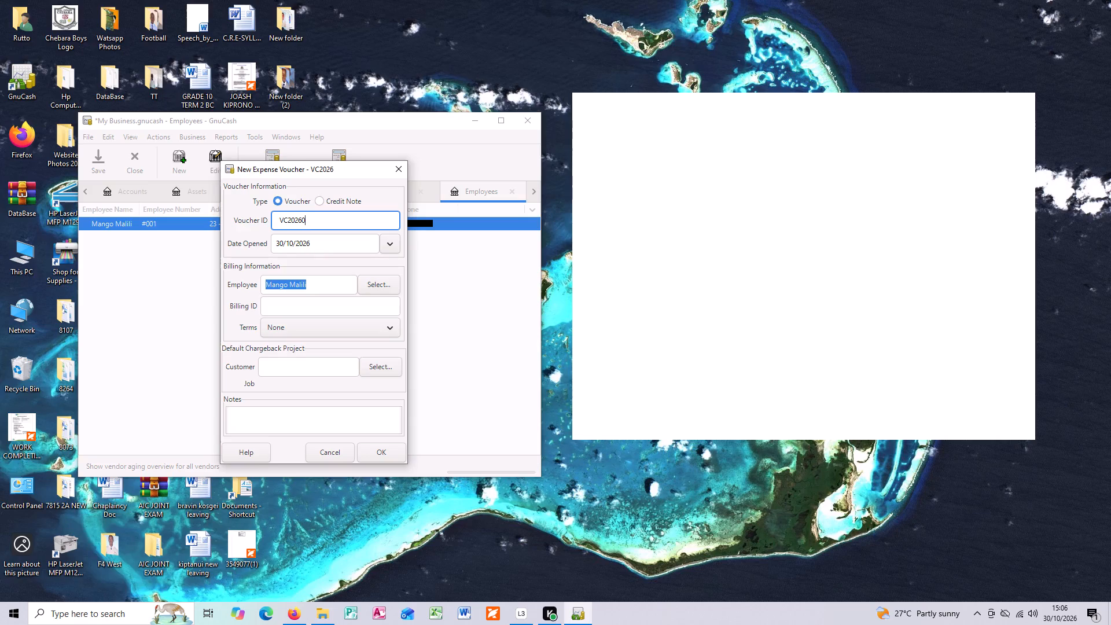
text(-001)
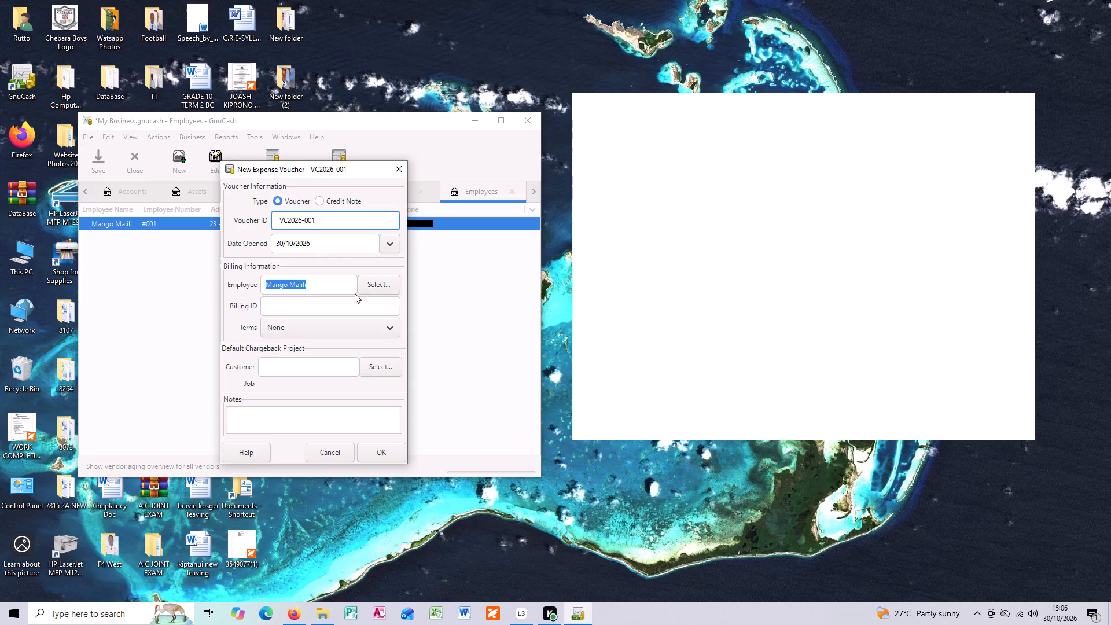
Set the new voucher's billing ID to -001 and choose None for the terms.
click(365, 304)
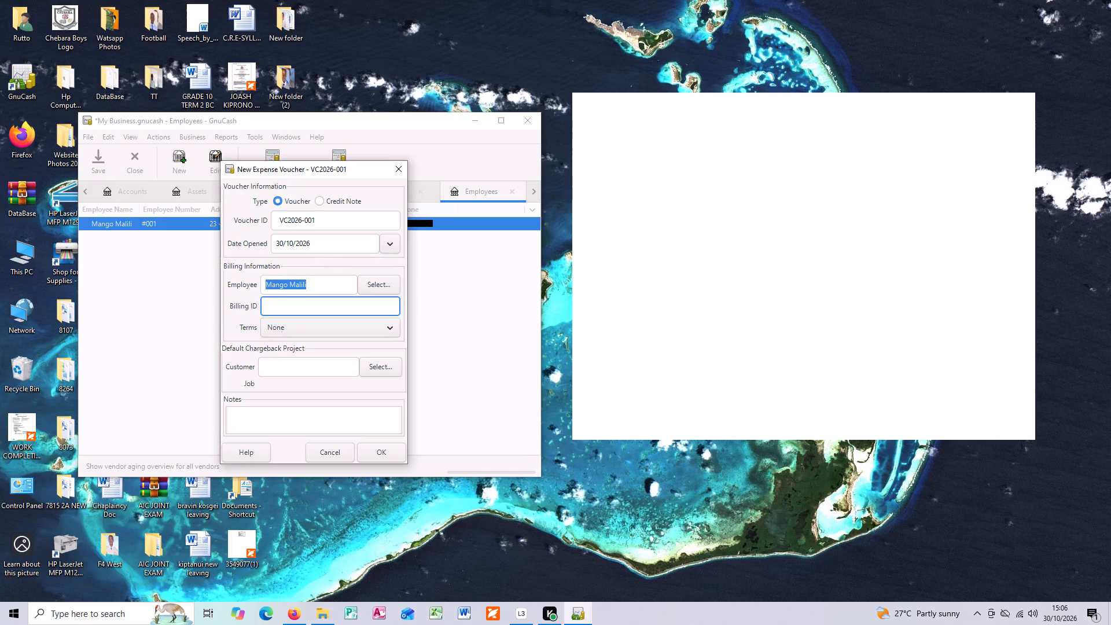
text(00)
key(1)
key(shift+numbersign)
click(360, 323)
click(359, 323)
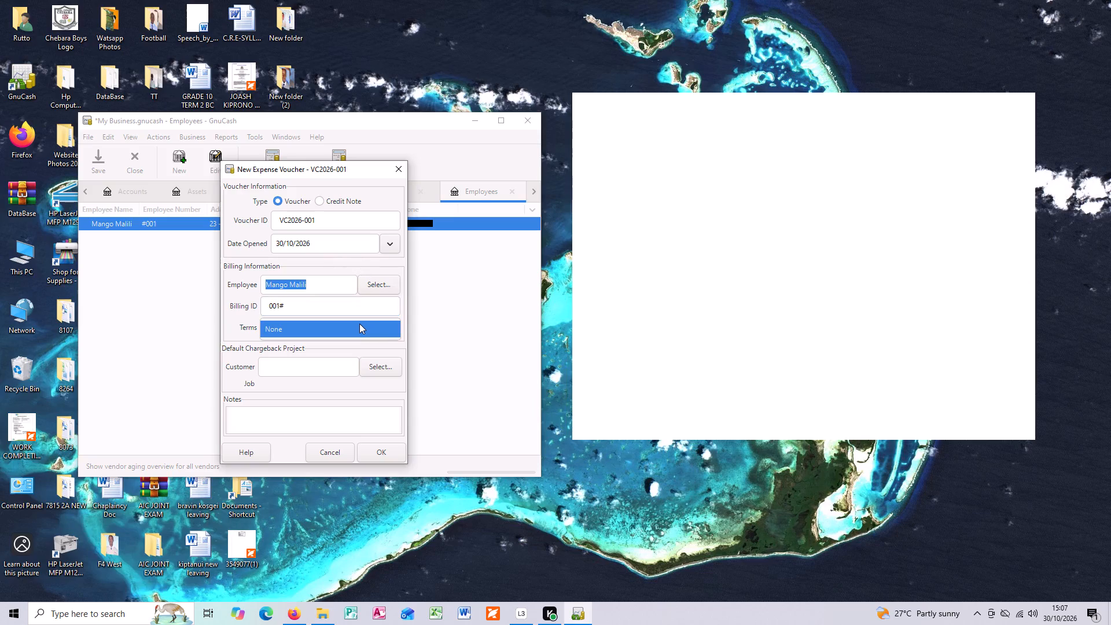
click(329, 303)
click(279, 307)
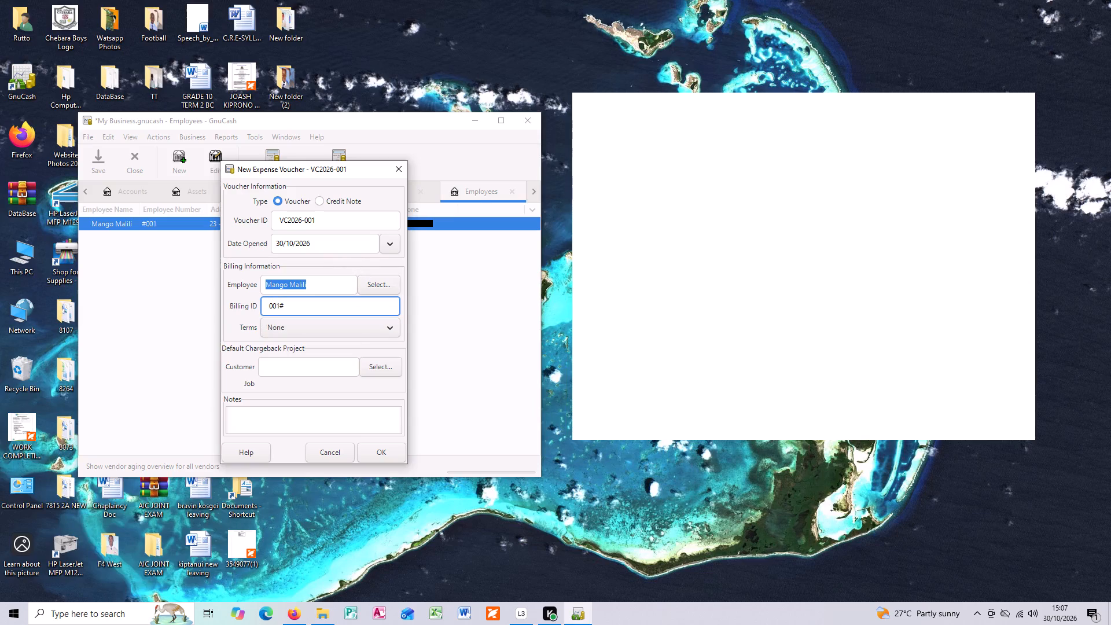
key(Delete)
key(Home)
key(minus)
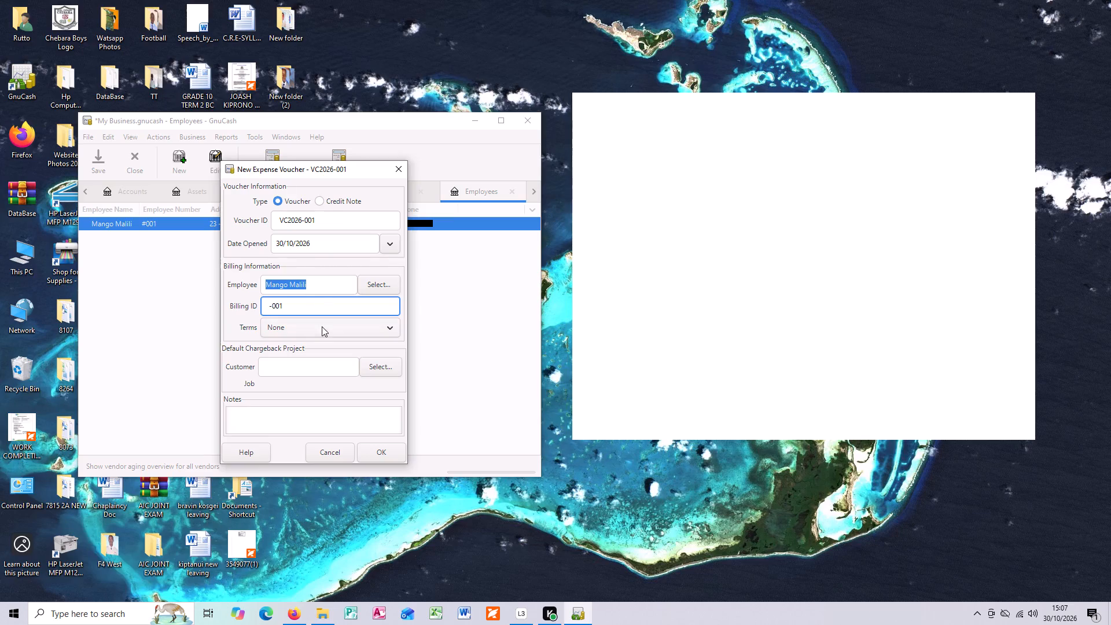
click(322, 327)
click(322, 328)
Enter Sugar Co. as the default chargeback customer and create the expense voucher.
click(330, 366)
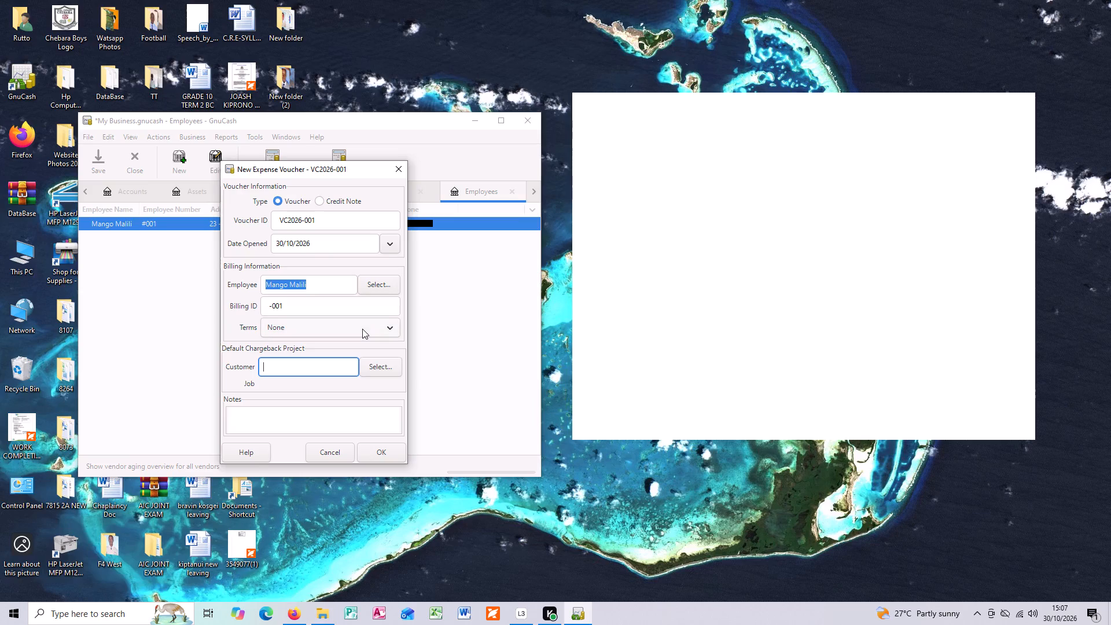
text(sU)
text(GAR)
key(BackSpace)
key(BackSpace)
key(BackSpace)
key(BackSpace)
key(BackSpace)
key(BackSpace)
key(s)
key(u)
text(gar)
key(space)
text(Co.)
click(324, 427)
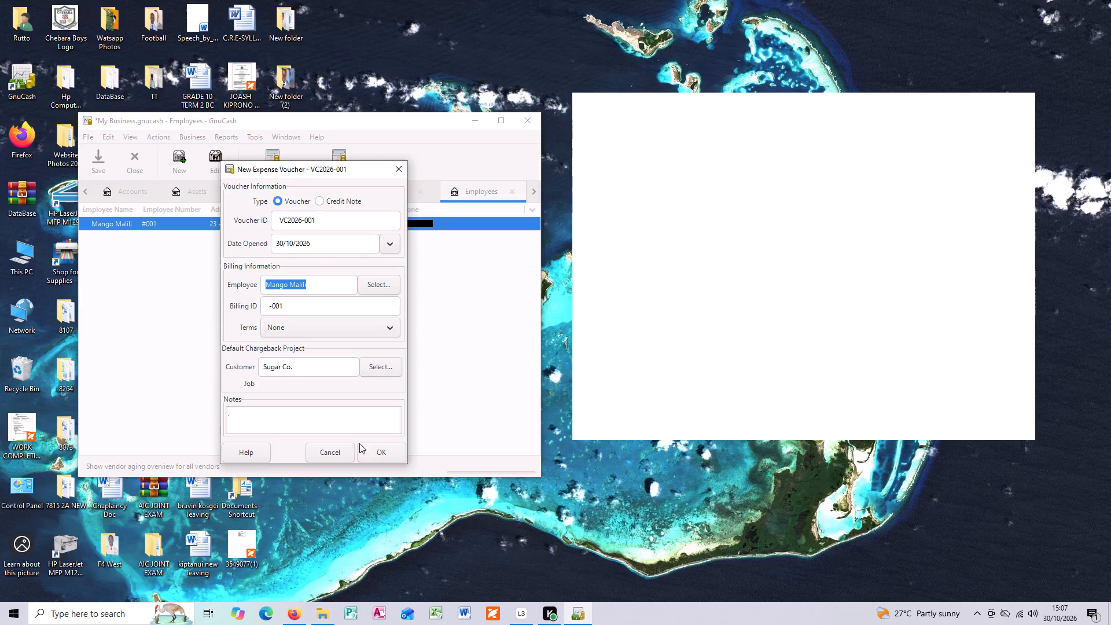
click(378, 448)
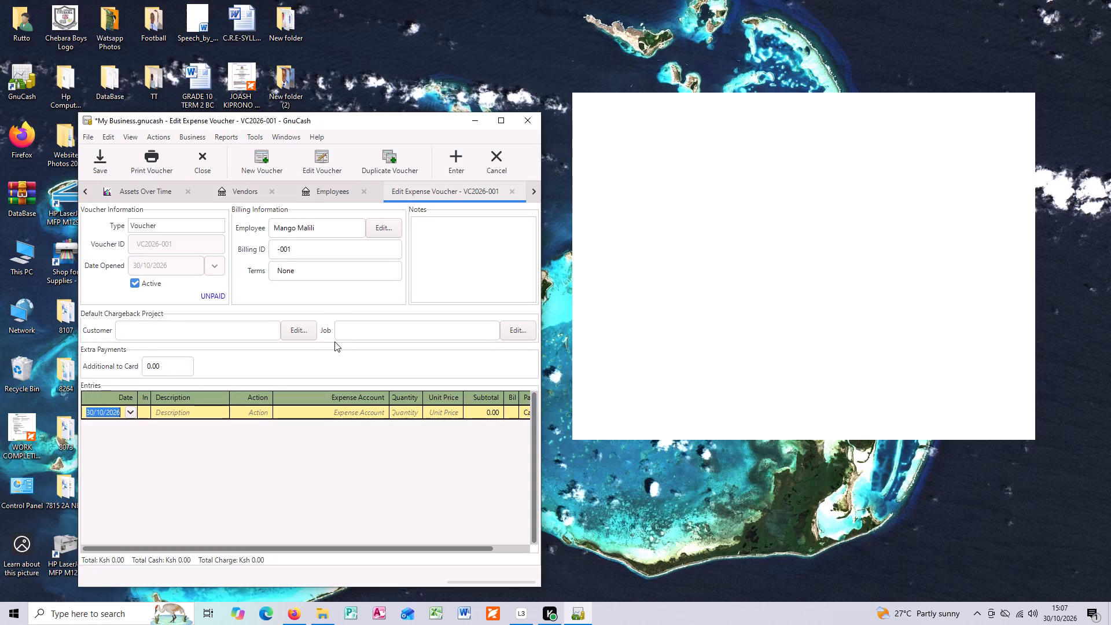
Examine the new voucher's details and entry columns, and try to edit its default chargeback job and customer.
scroll(311, 345, down, 6)
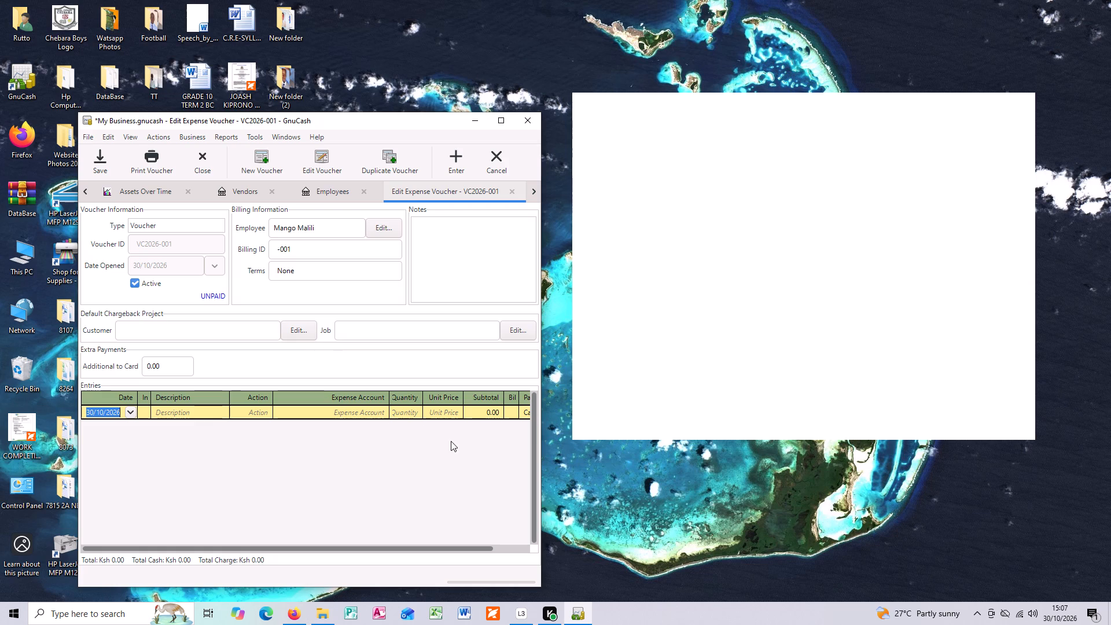
drag(443, 552, 490, 546)
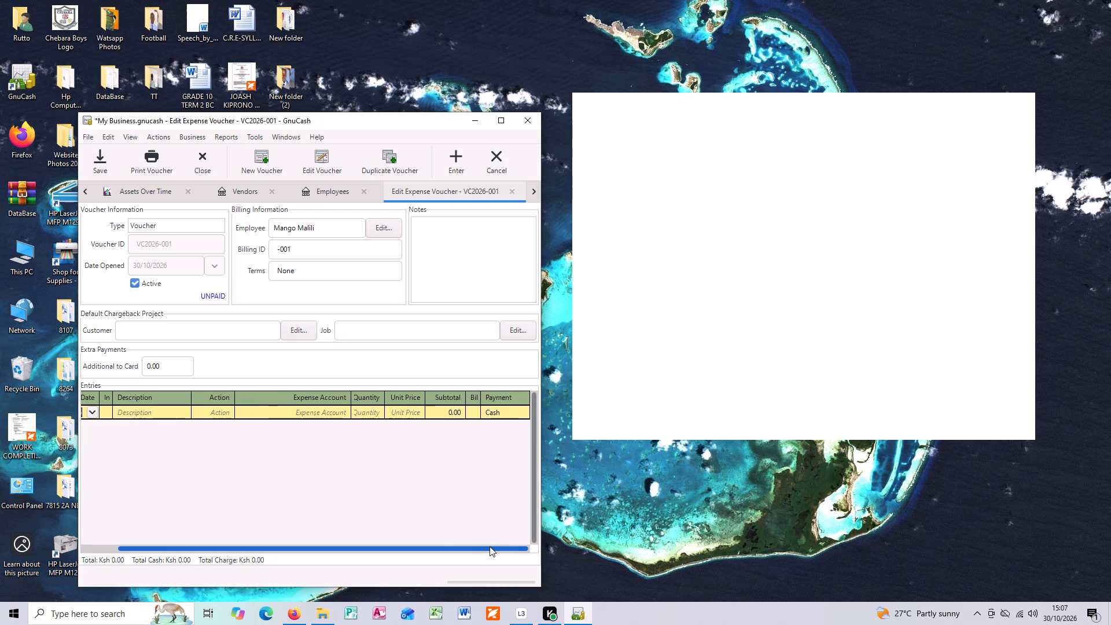
drag(490, 546, 344, 562)
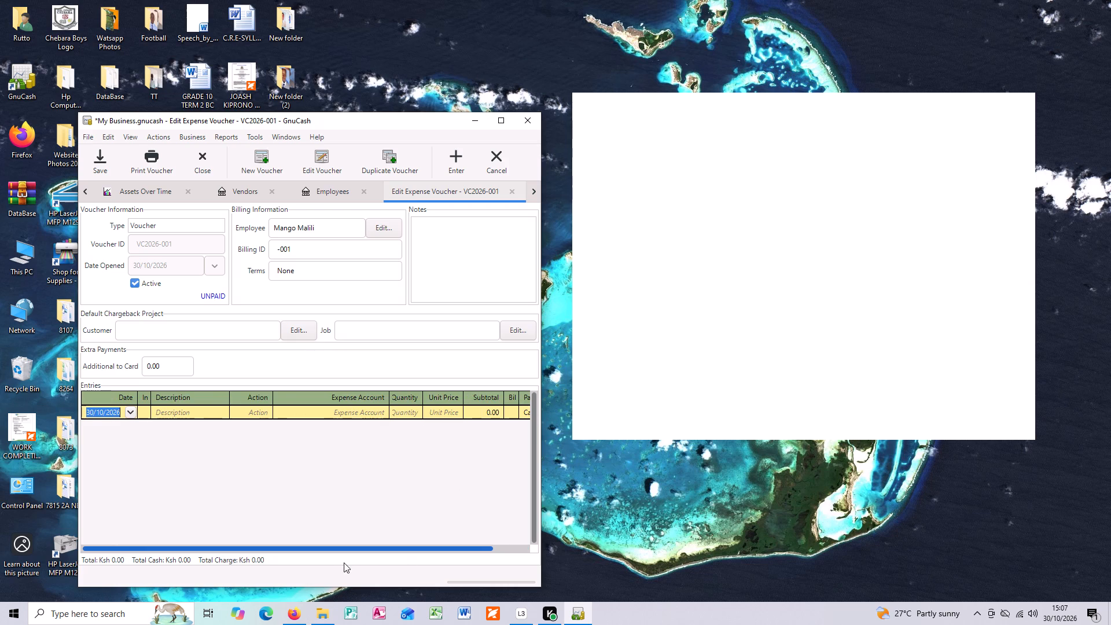
drag(344, 562, 318, 562)
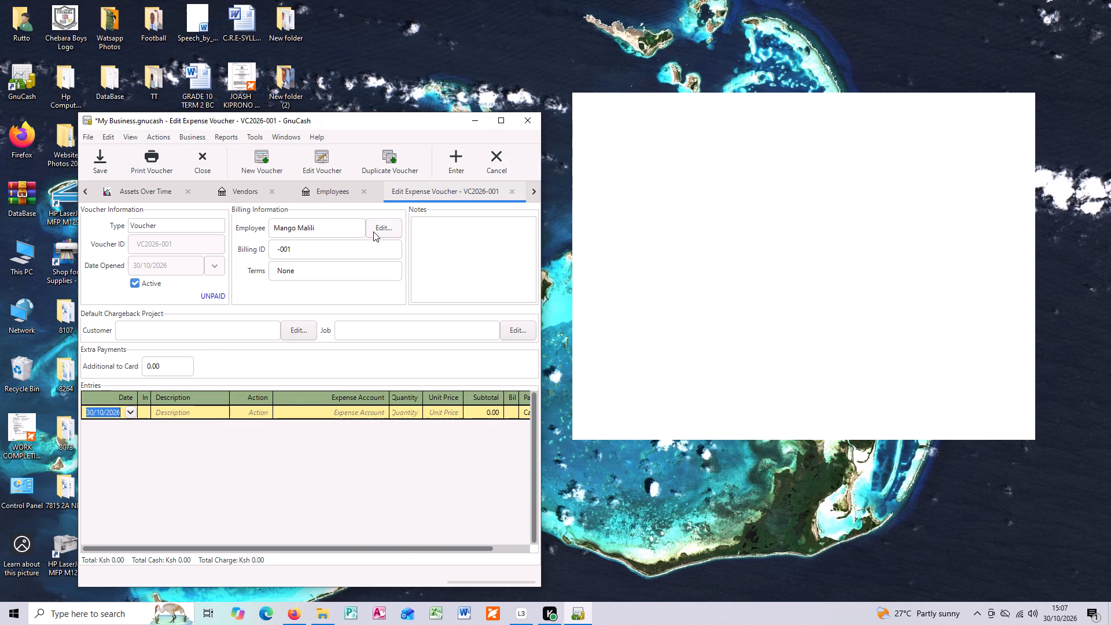
click(430, 188)
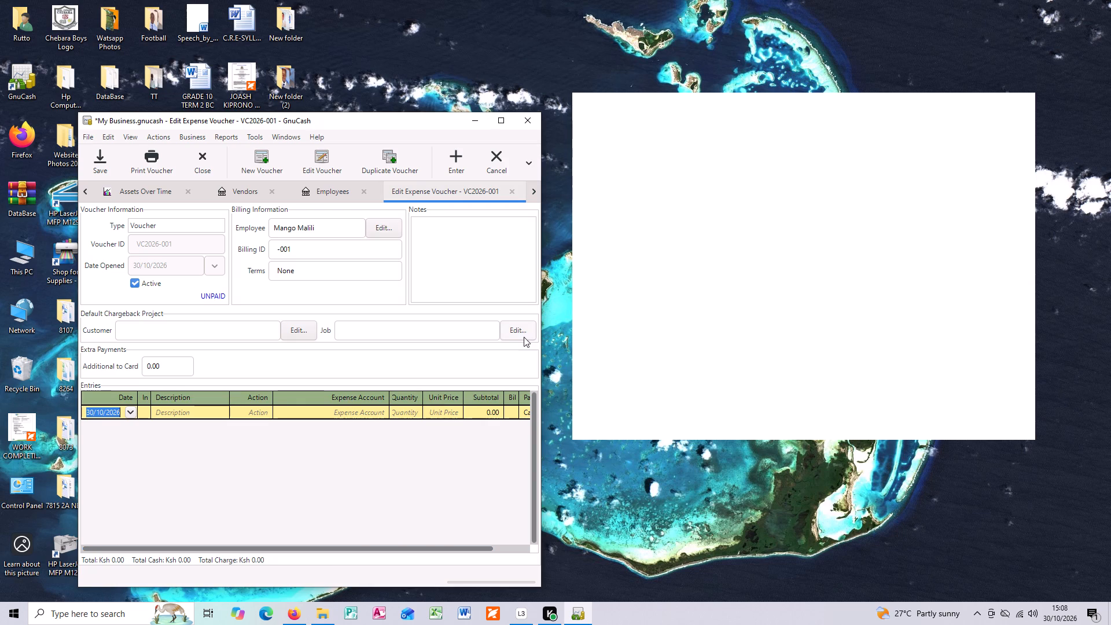
click(518, 329)
click(307, 330)
In the voucher's first entry, set the expense account to Expenses:Auto:Repair and Maintenance and the action to Hours.
click(129, 414)
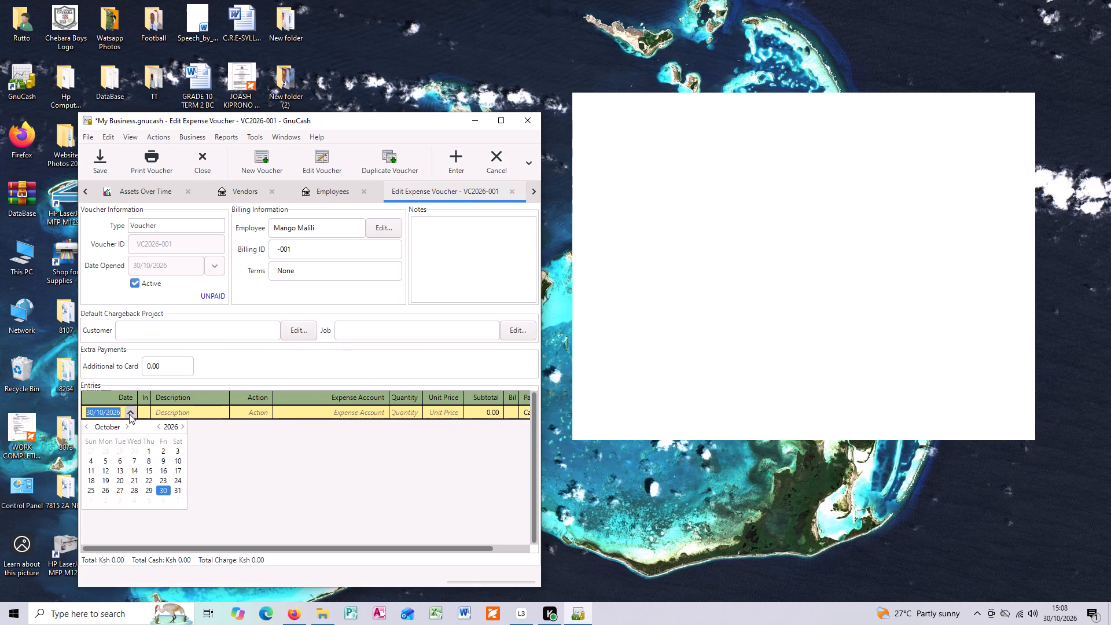
click(129, 414)
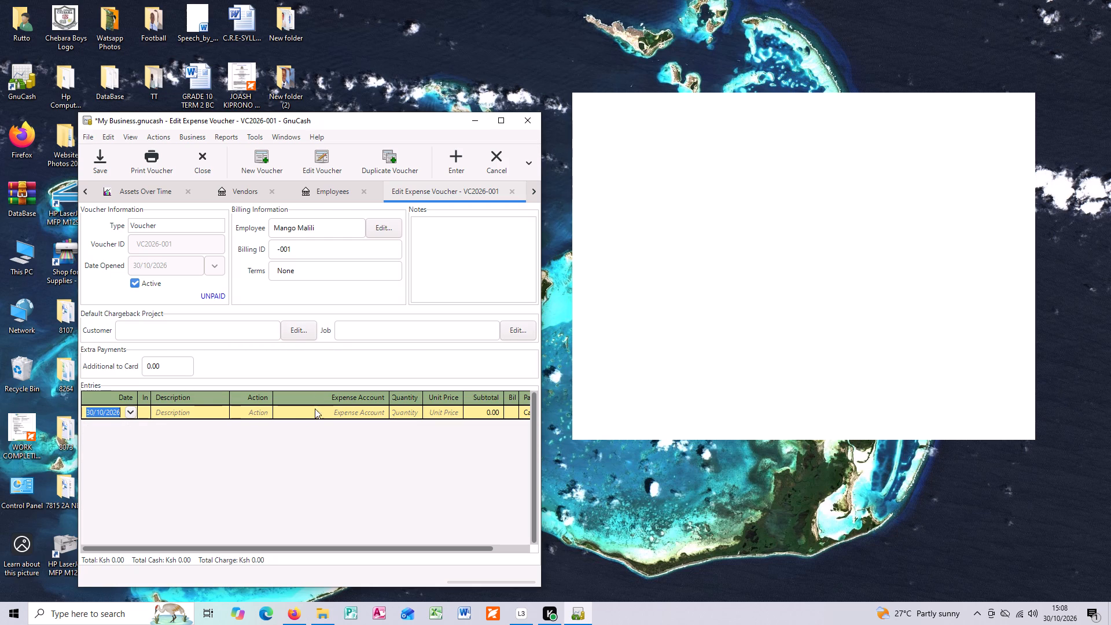
click(315, 409)
click(382, 409)
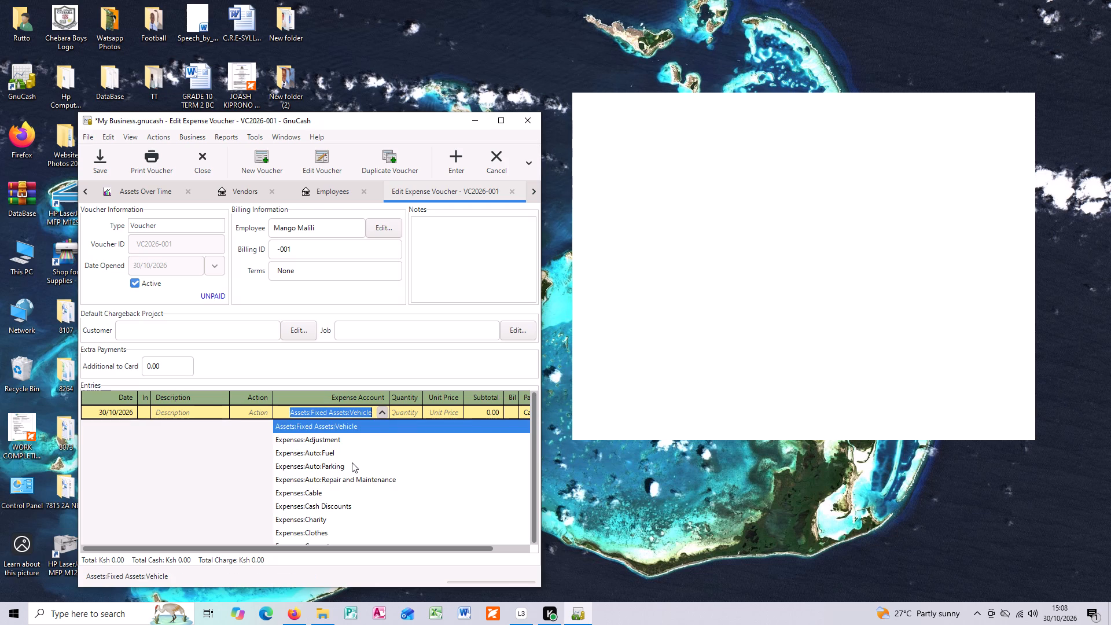
click(345, 481)
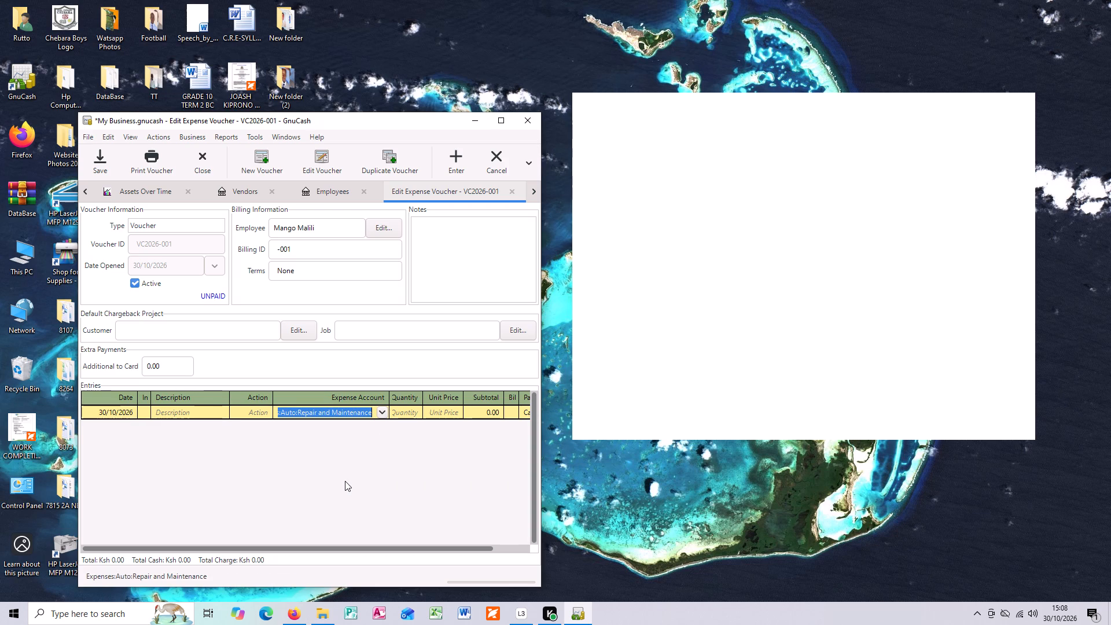
click(259, 414)
click(266, 412)
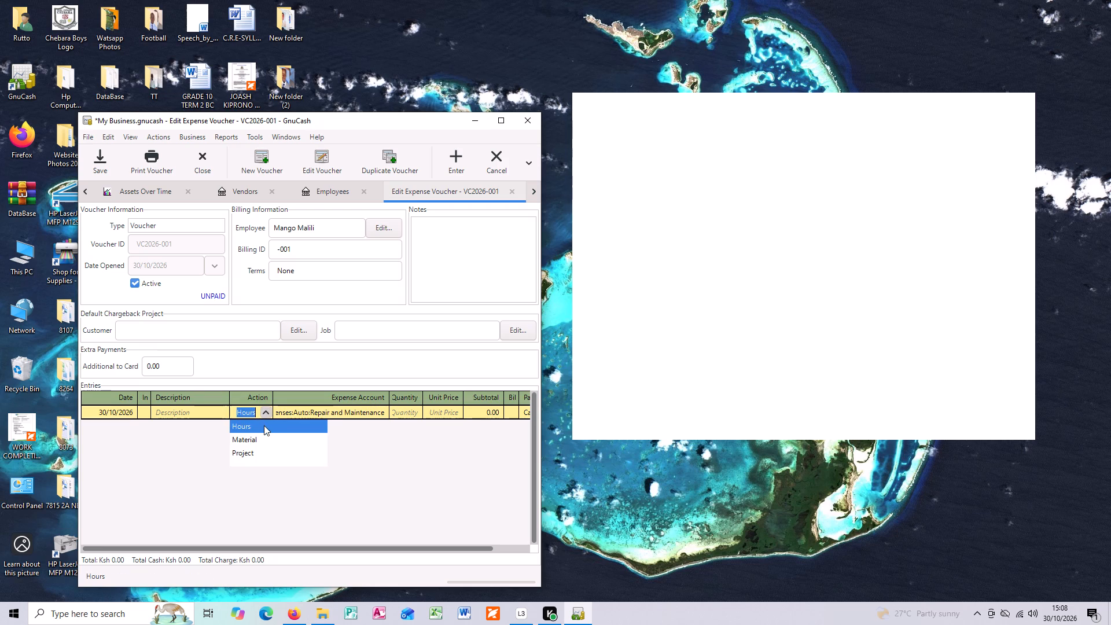
click(264, 425)
In the voucher's first entry, set the quantity to 5 and the unit price to 500.
click(208, 414)
click(208, 414)
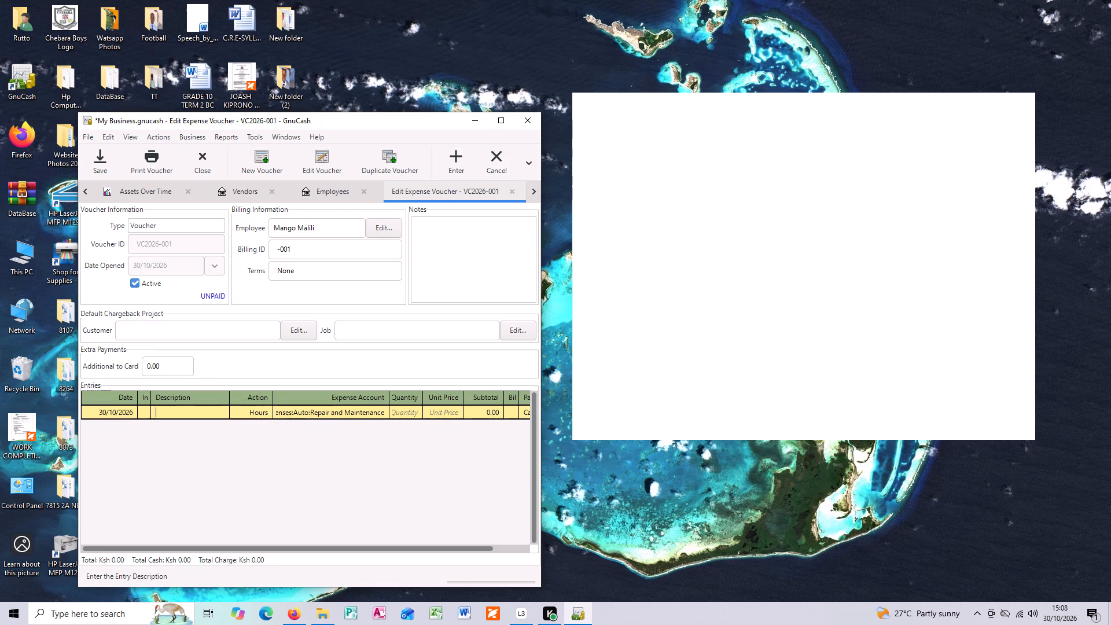
click(396, 411)
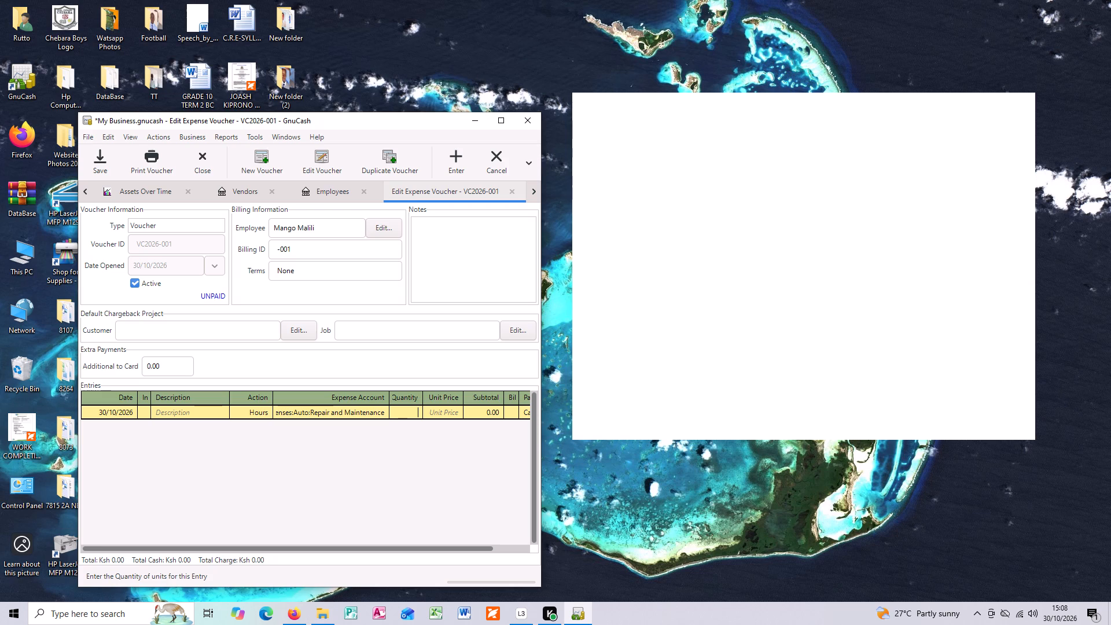
key(5)
click(442, 410)
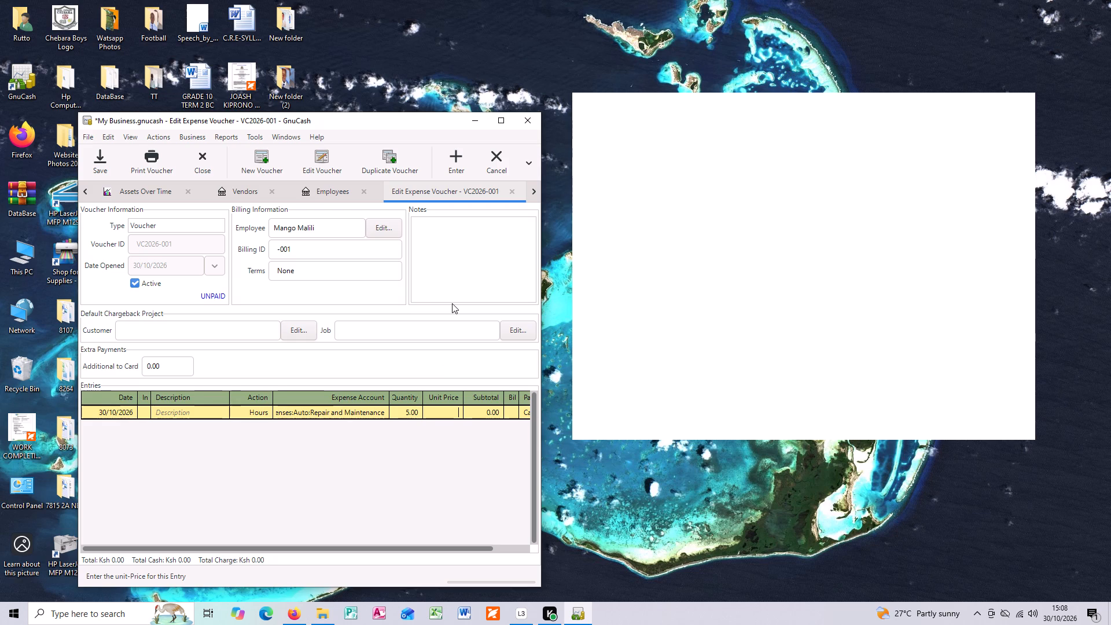
text(50)
key(0)
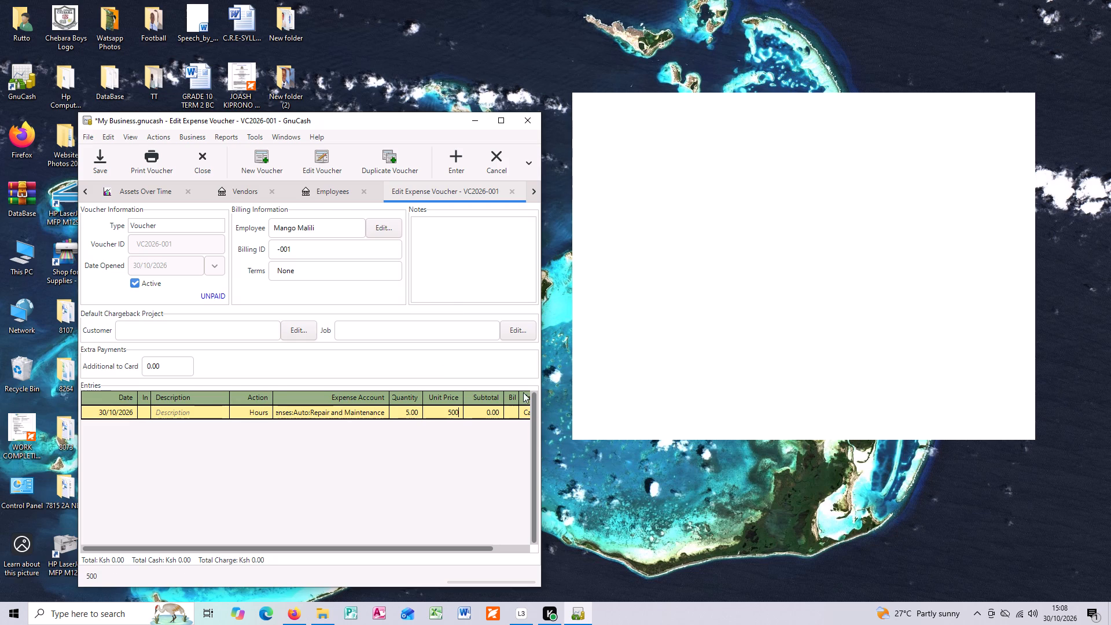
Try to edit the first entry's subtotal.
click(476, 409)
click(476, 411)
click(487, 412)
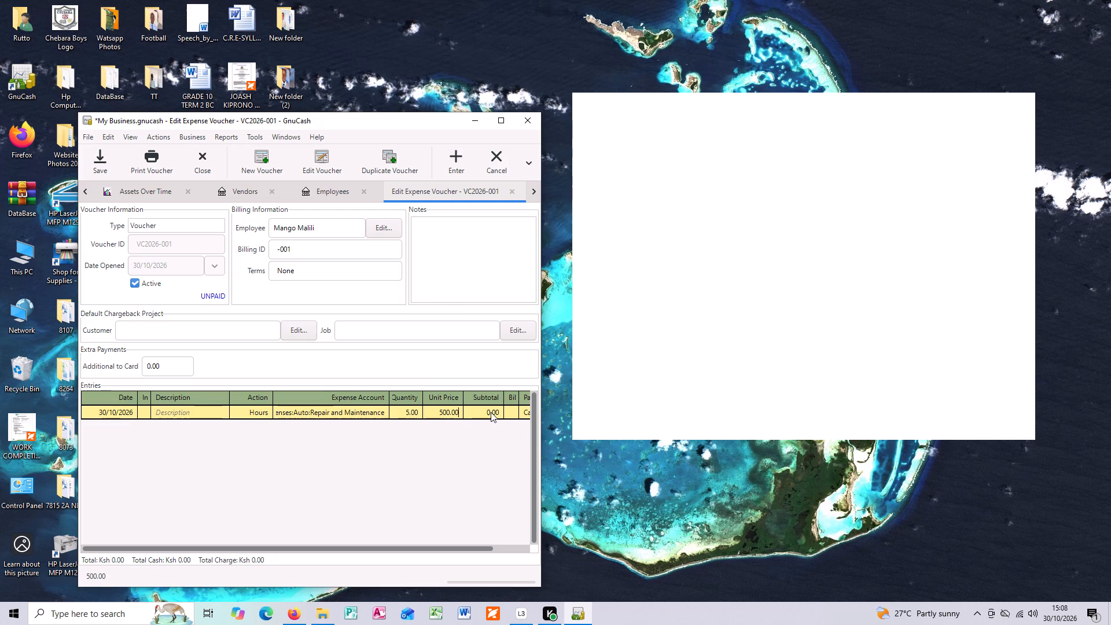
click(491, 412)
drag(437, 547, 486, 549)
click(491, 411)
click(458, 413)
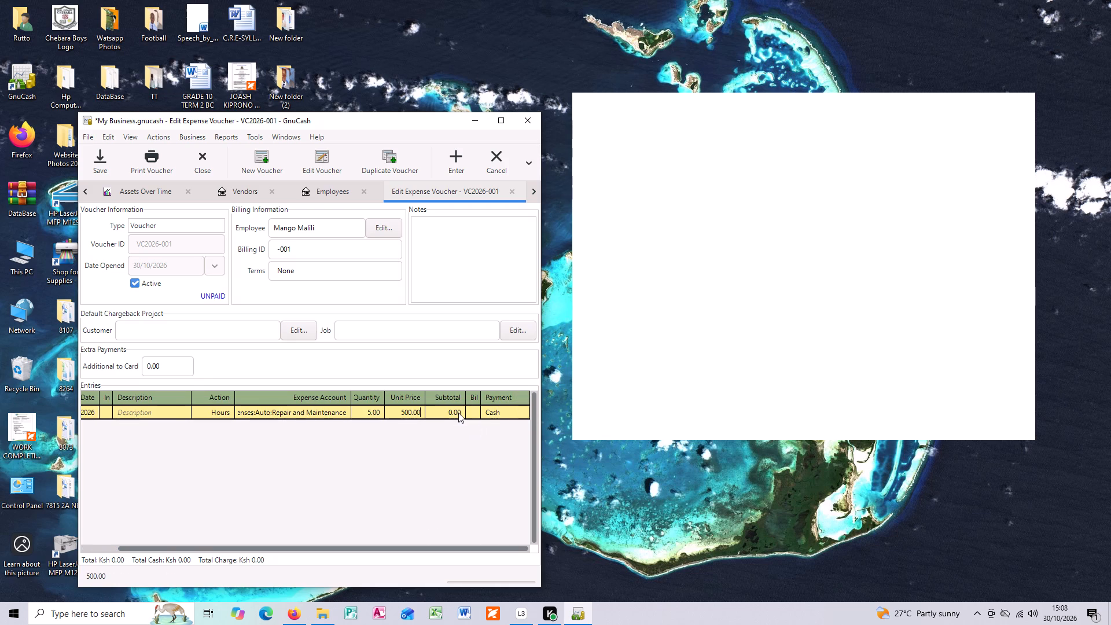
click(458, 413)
Set the first entry's quantity to 1,500.
click(374, 413)
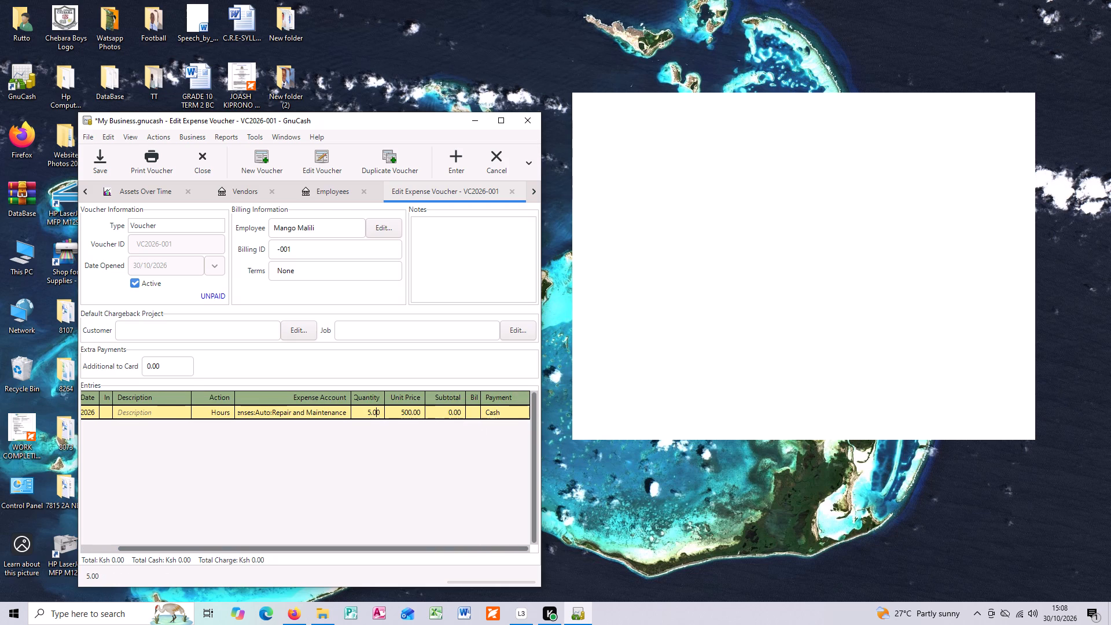
click(365, 413)
click(311, 412)
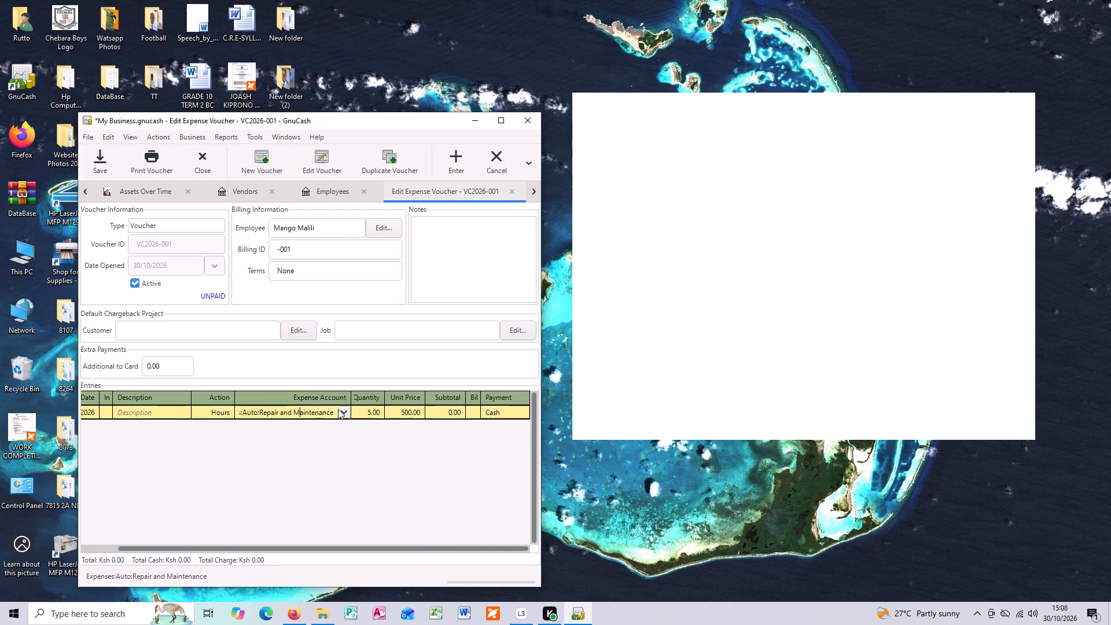
click(376, 411)
drag(370, 411, 362, 409)
click(362, 409)
drag(362, 409, 370, 409)
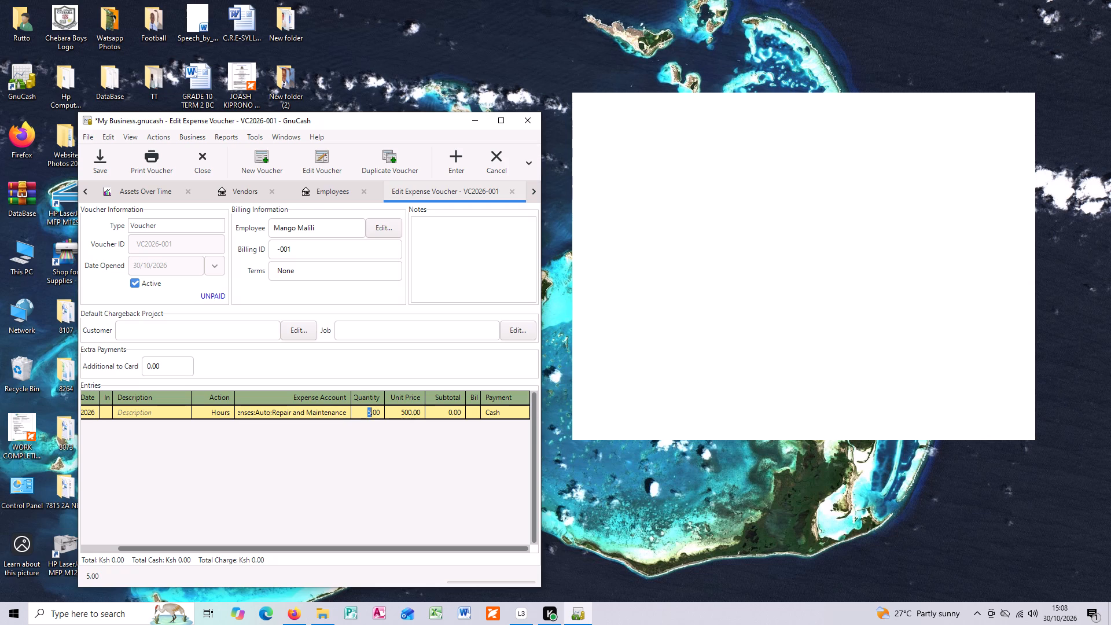
drag(370, 409, 373, 409)
text(15)
click(322, 414)
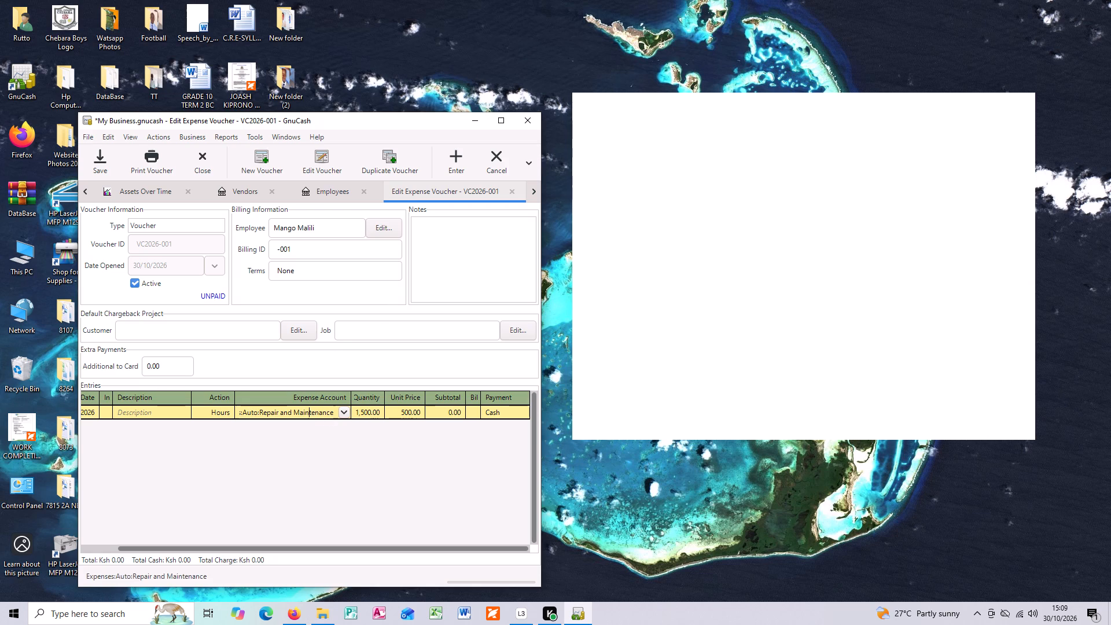
click(401, 411)
click(454, 411)
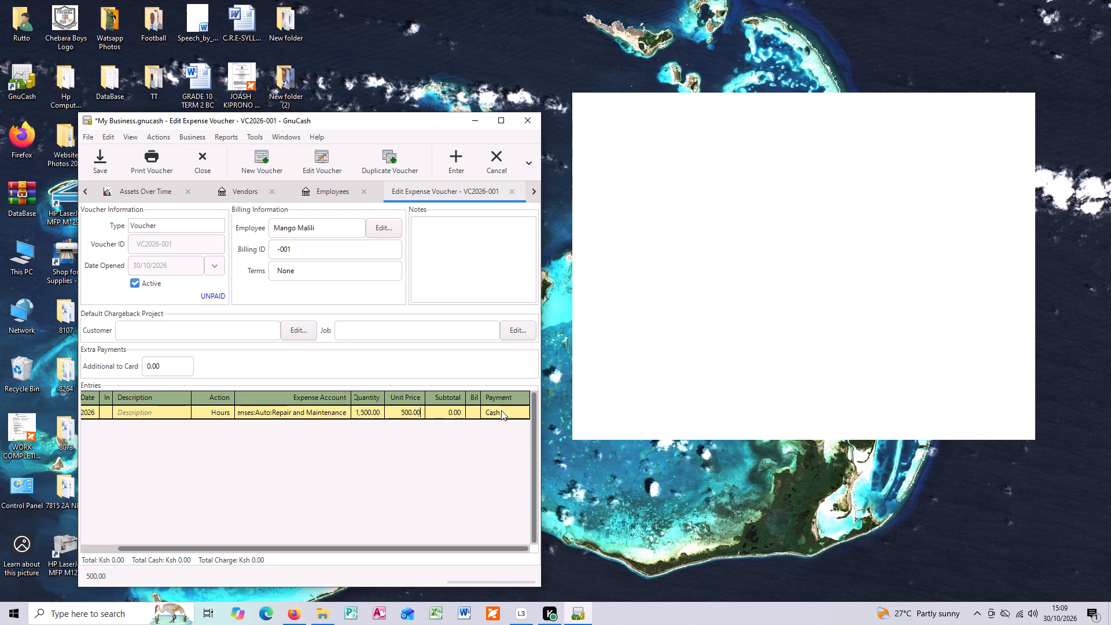
Set the first entry's payment method to Charge and record the entry in the voucher.
click(501, 410)
drag(380, 546, 462, 541)
click(524, 414)
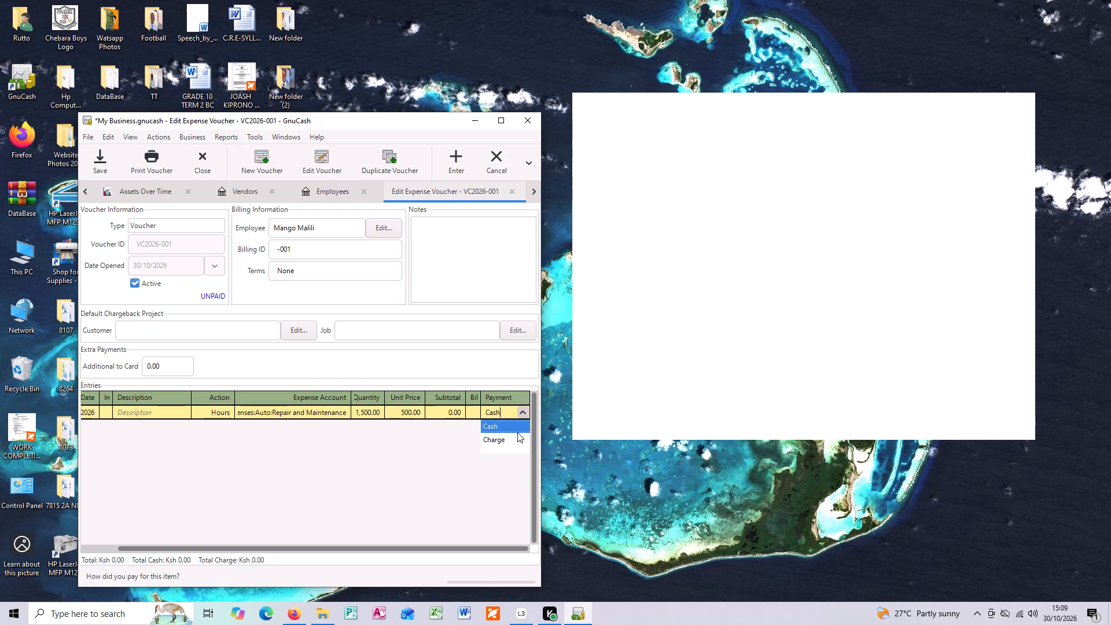
click(512, 440)
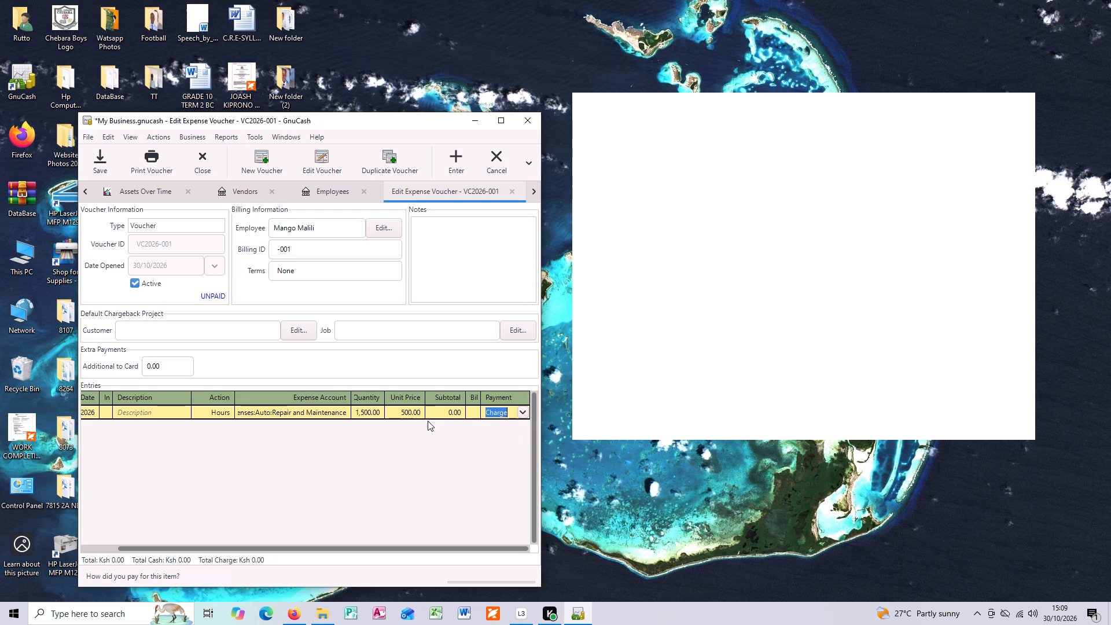
click(366, 415)
click(300, 413)
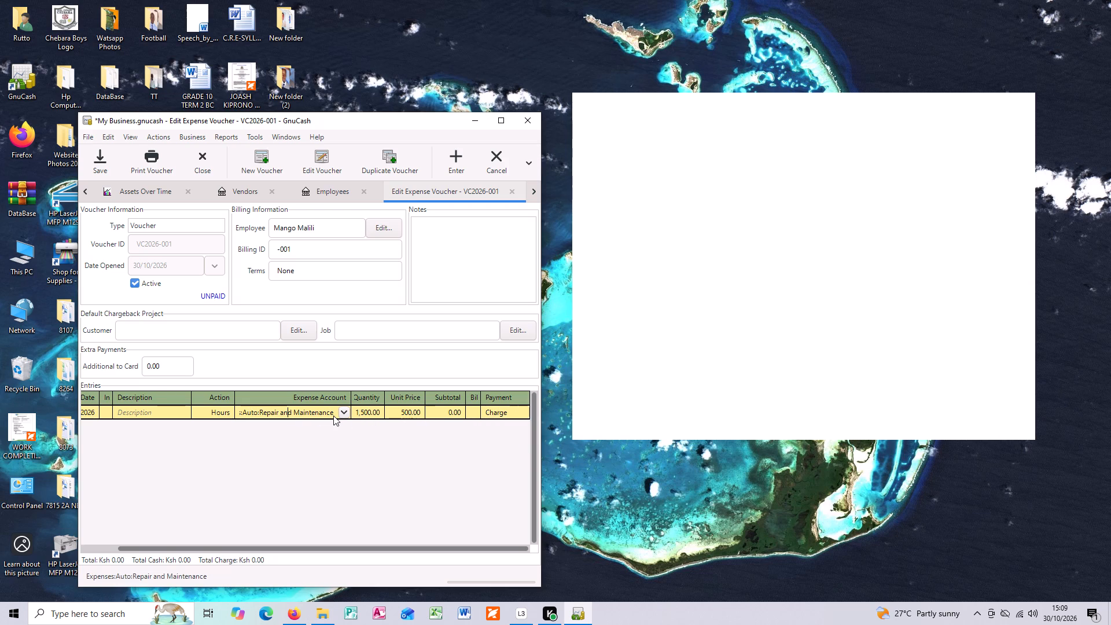
key(Tab)
key(Tab)
key(Tab)
key(Tab)
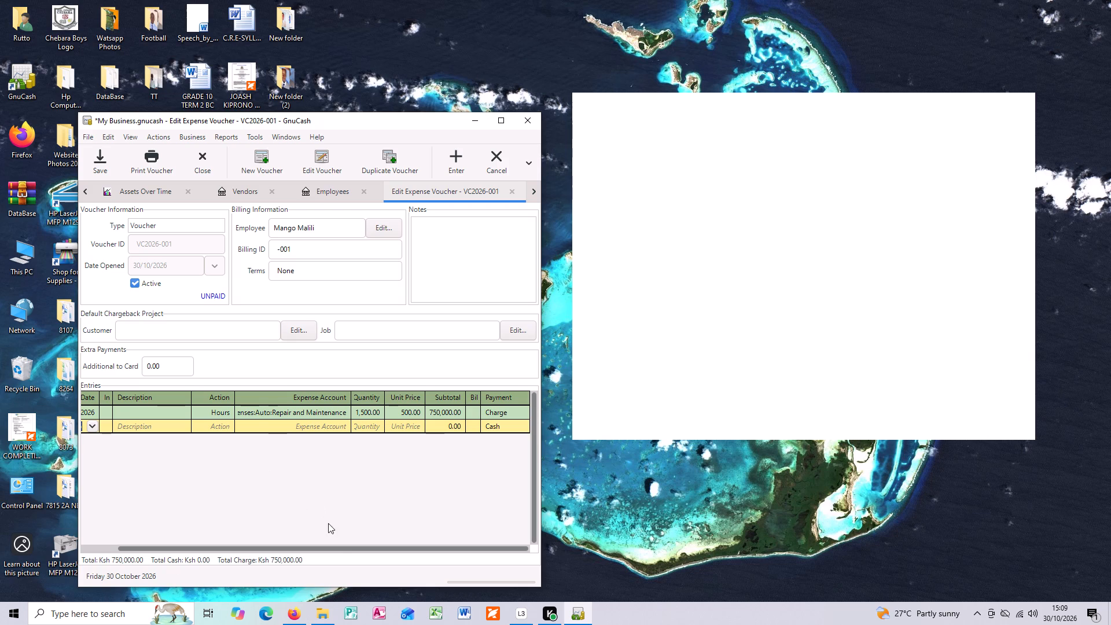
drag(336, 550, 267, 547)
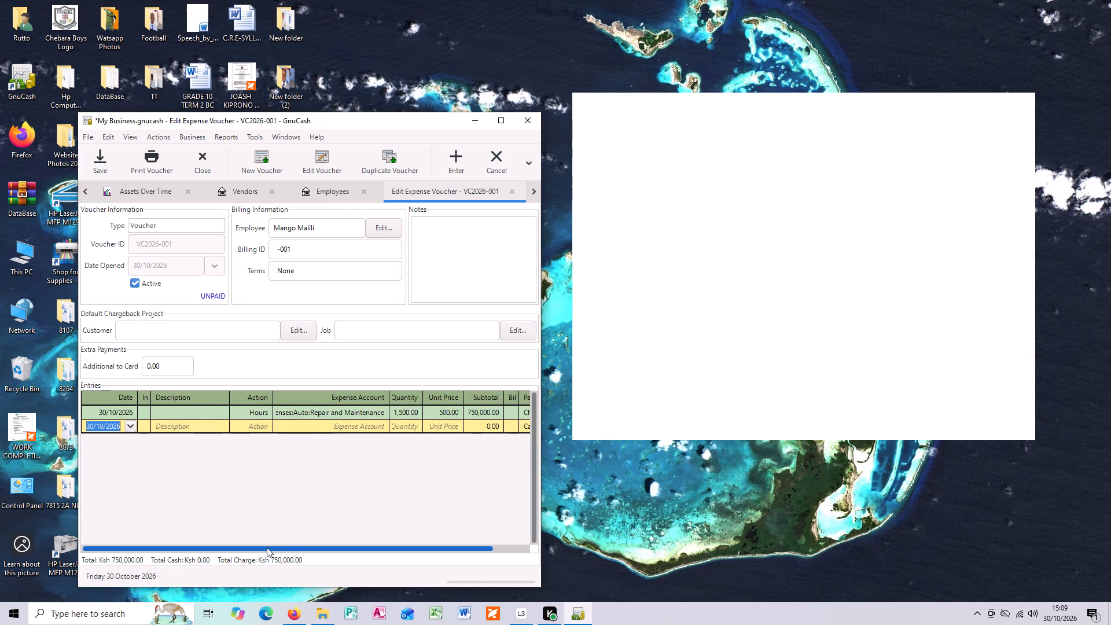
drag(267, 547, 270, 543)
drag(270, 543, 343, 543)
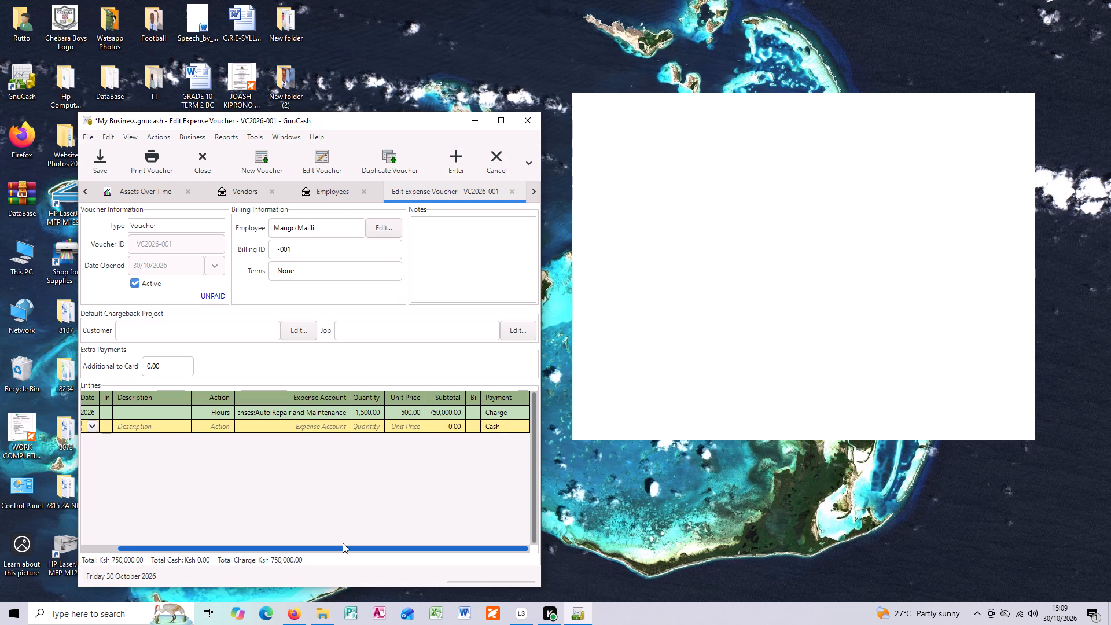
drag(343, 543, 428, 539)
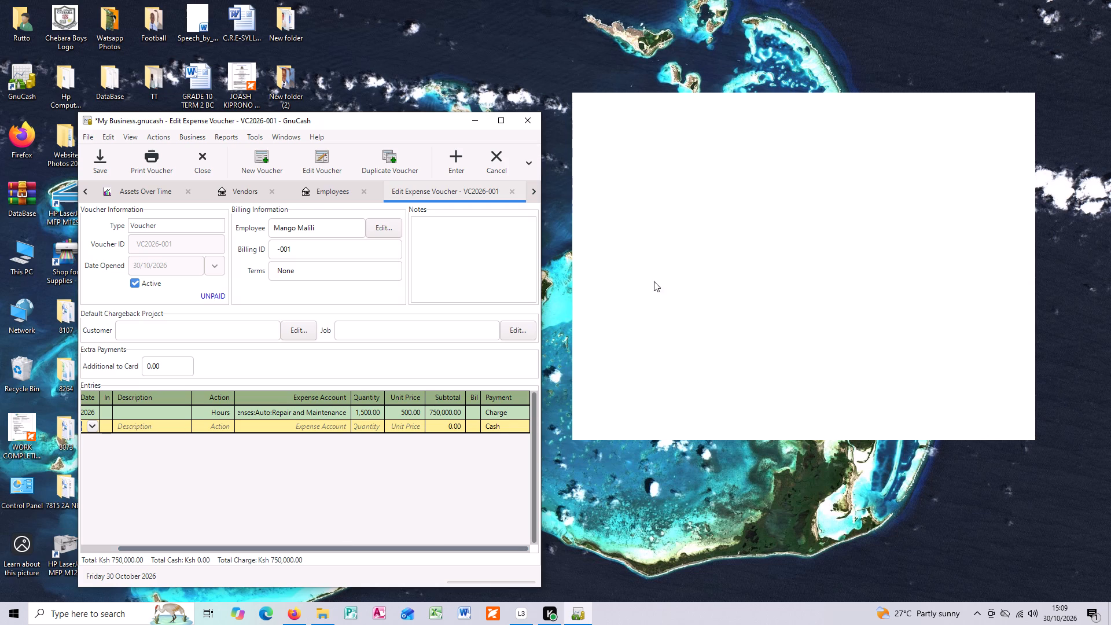
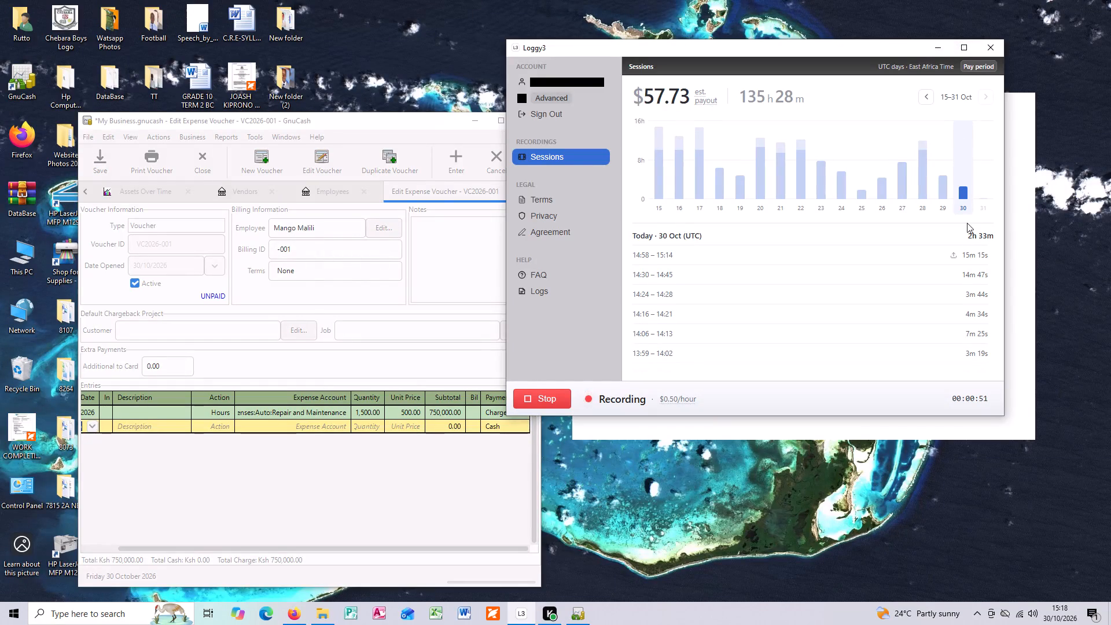
Switch back to the GnuCash window showing expense voucher VC2026-001.
click(953, 259)
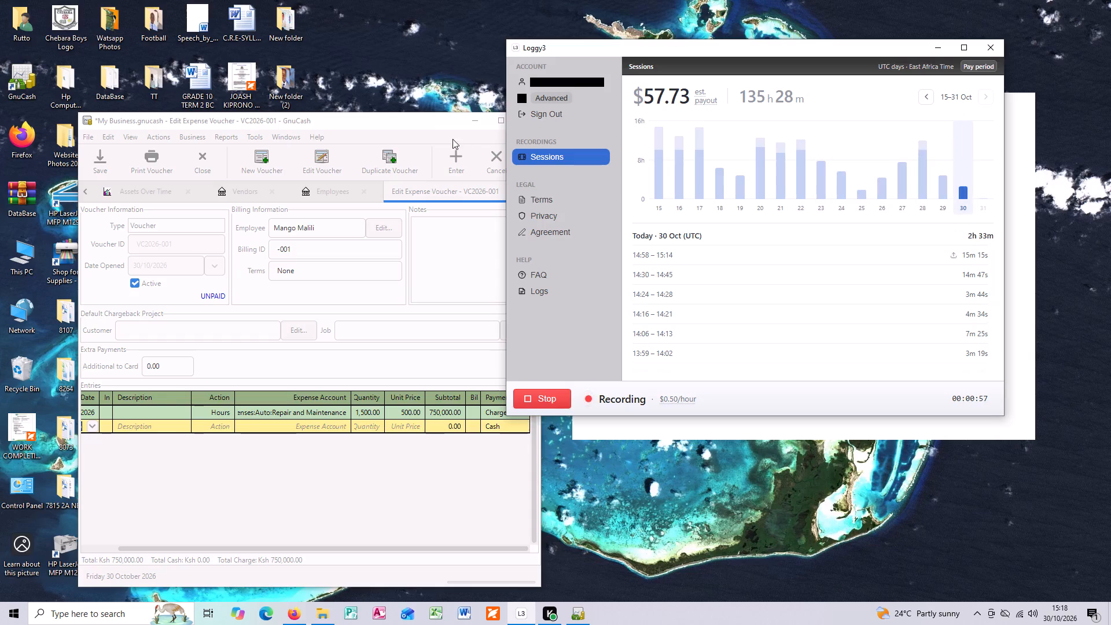
click(389, 118)
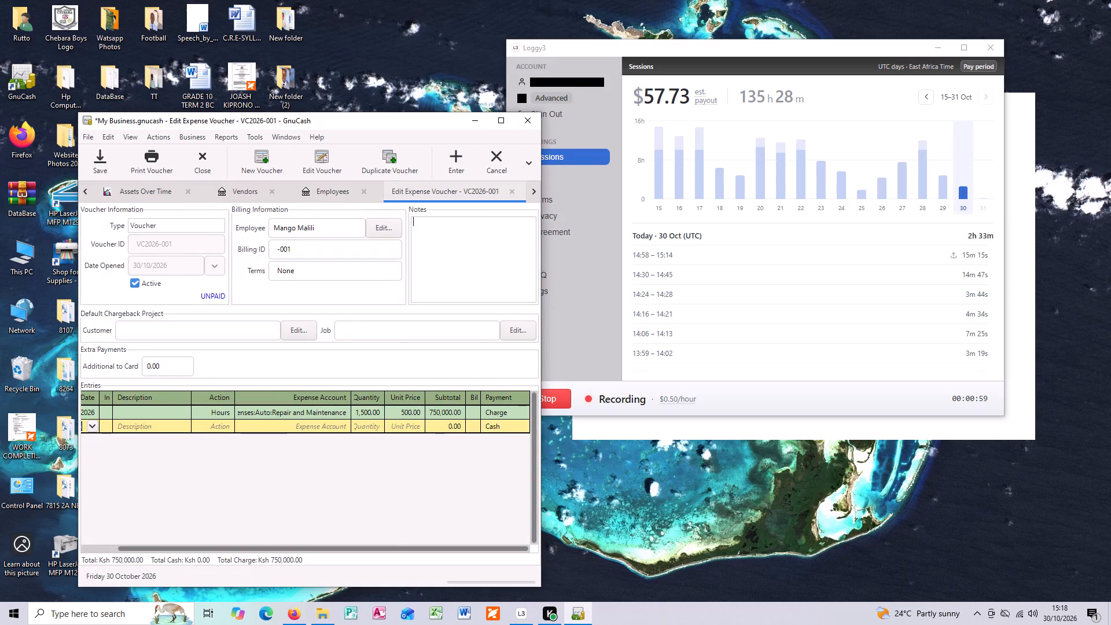
scroll(366, 272, down, 4)
scroll(270, 435, down, 2)
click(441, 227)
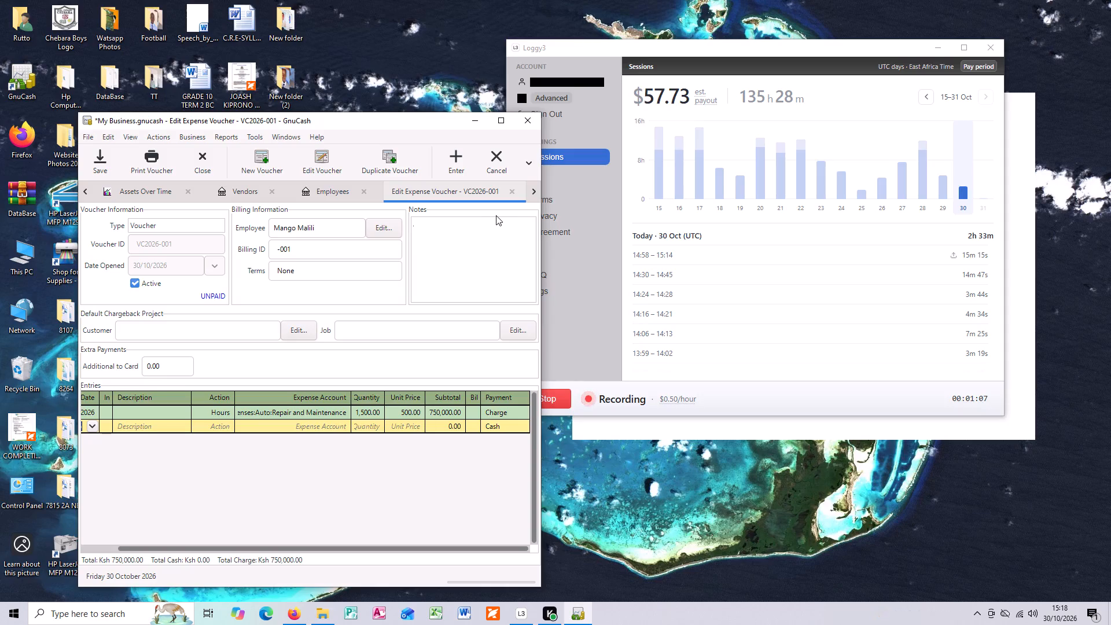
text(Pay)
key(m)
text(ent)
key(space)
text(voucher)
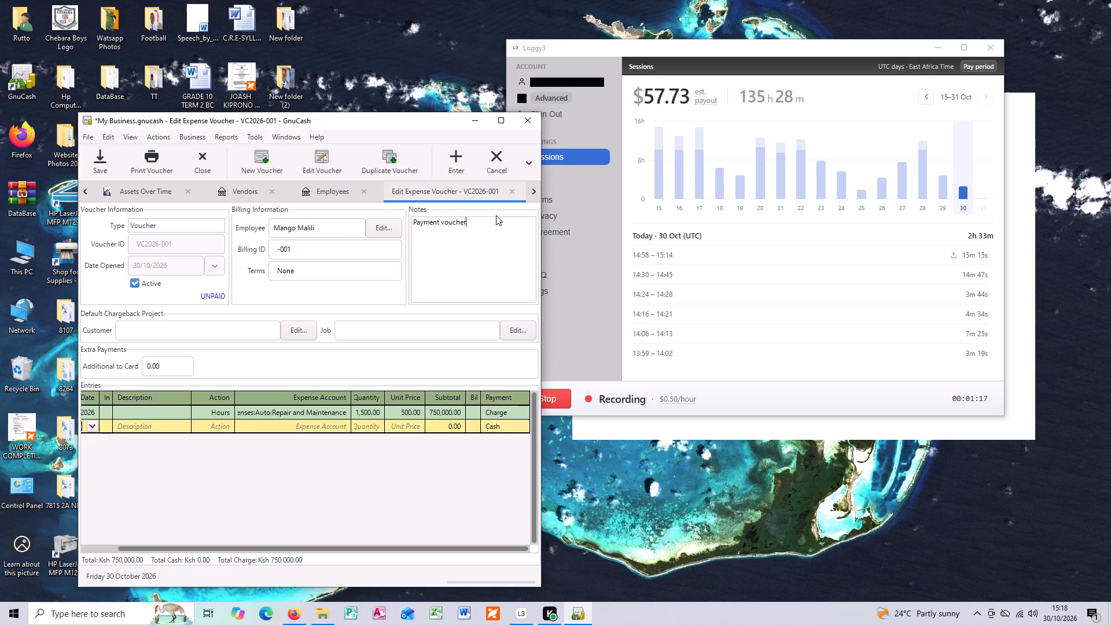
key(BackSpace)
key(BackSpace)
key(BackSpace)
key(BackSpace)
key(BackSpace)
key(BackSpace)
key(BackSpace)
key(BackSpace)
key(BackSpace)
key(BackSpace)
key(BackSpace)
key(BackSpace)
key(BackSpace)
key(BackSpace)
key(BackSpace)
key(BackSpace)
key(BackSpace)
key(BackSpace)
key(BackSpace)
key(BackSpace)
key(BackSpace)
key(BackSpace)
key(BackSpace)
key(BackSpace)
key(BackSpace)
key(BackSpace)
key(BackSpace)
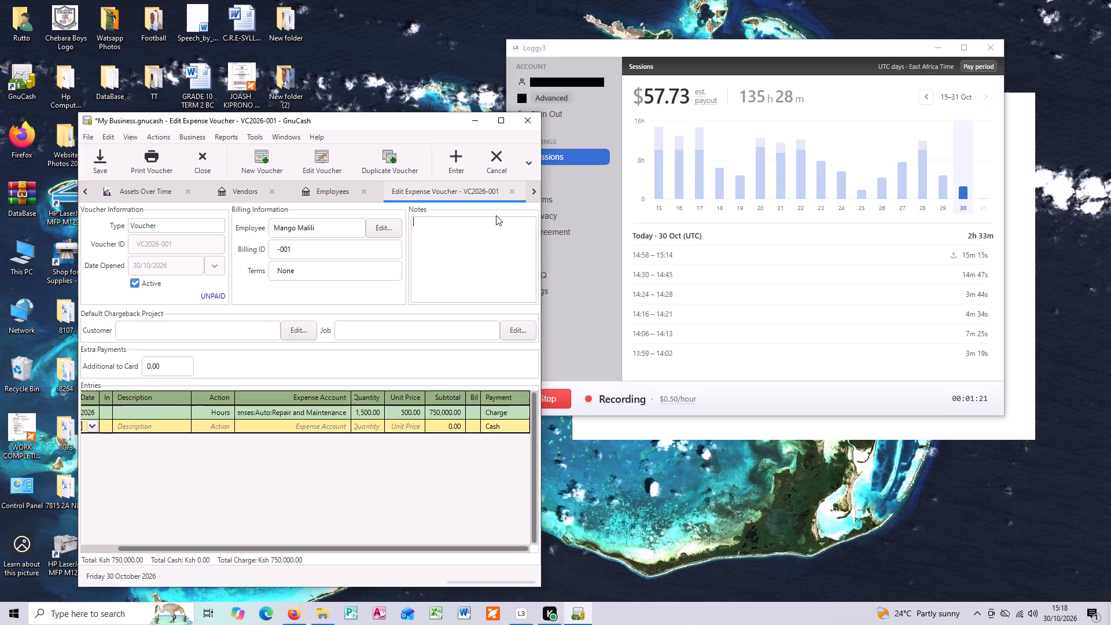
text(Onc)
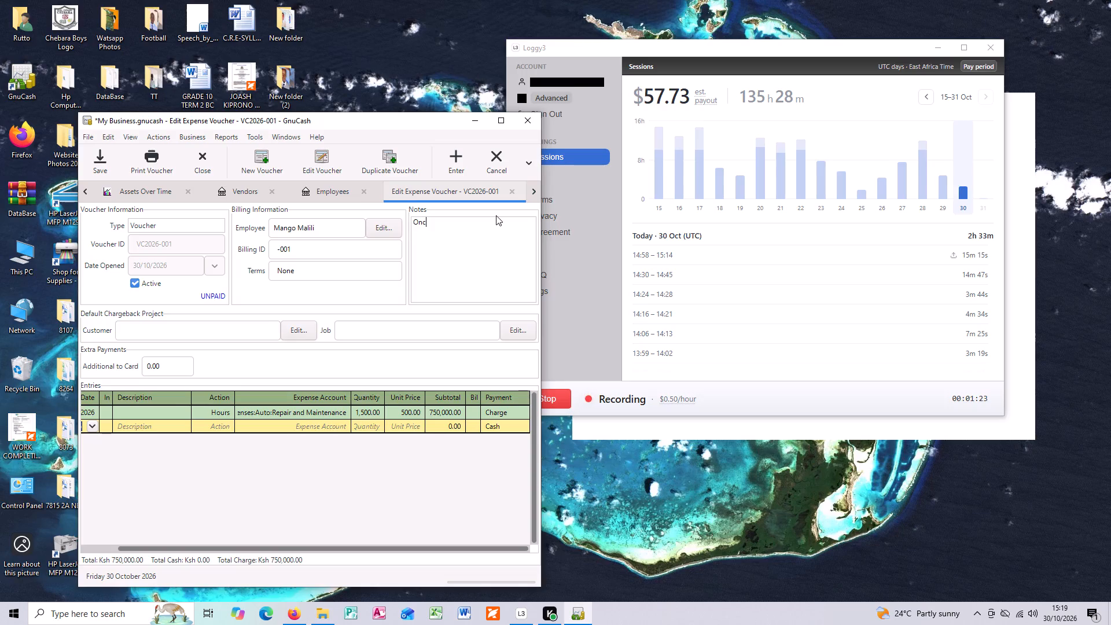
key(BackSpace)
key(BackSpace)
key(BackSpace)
Write "No payment without Admin Authorization" in the voucher's notes.
text(No)
key(space)
text(payment)
key(space)
text(without)
key(space)
key(shift+a)
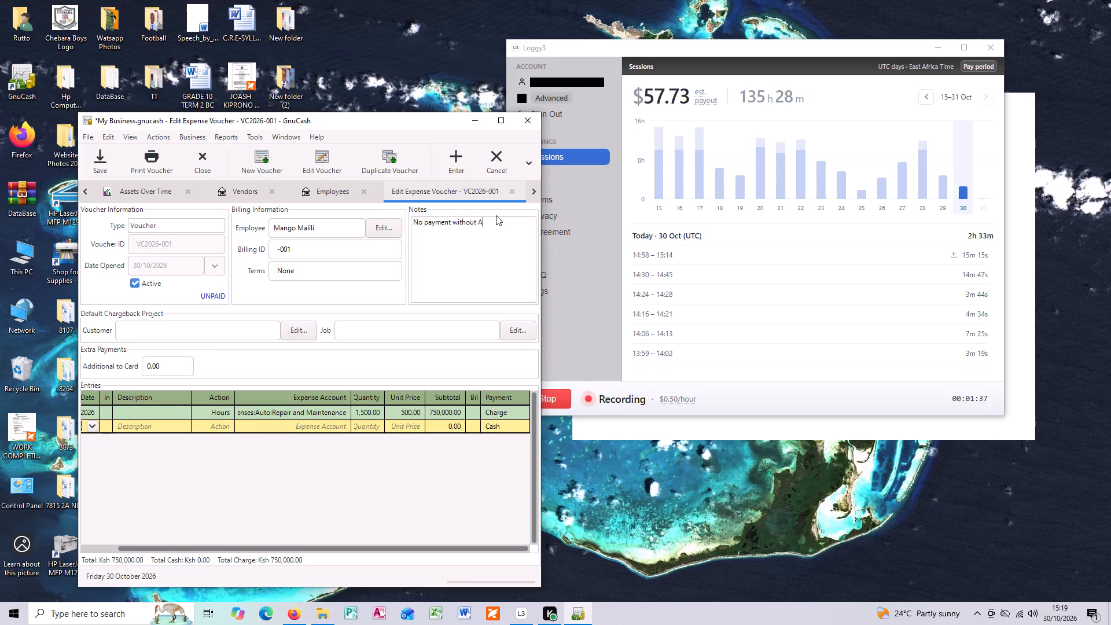
key(BackSpace)
text(Admin Autho)
text(rization)
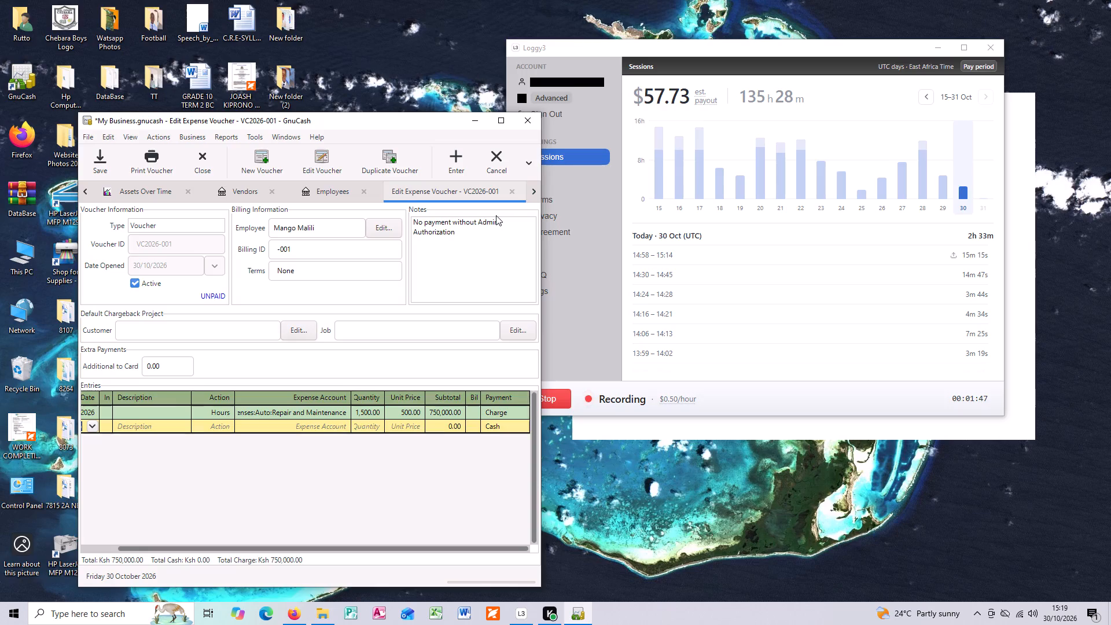
Add the prefix "NOTE: -" at the beginning of the voucher's note text.
key(Up)
key(Home)
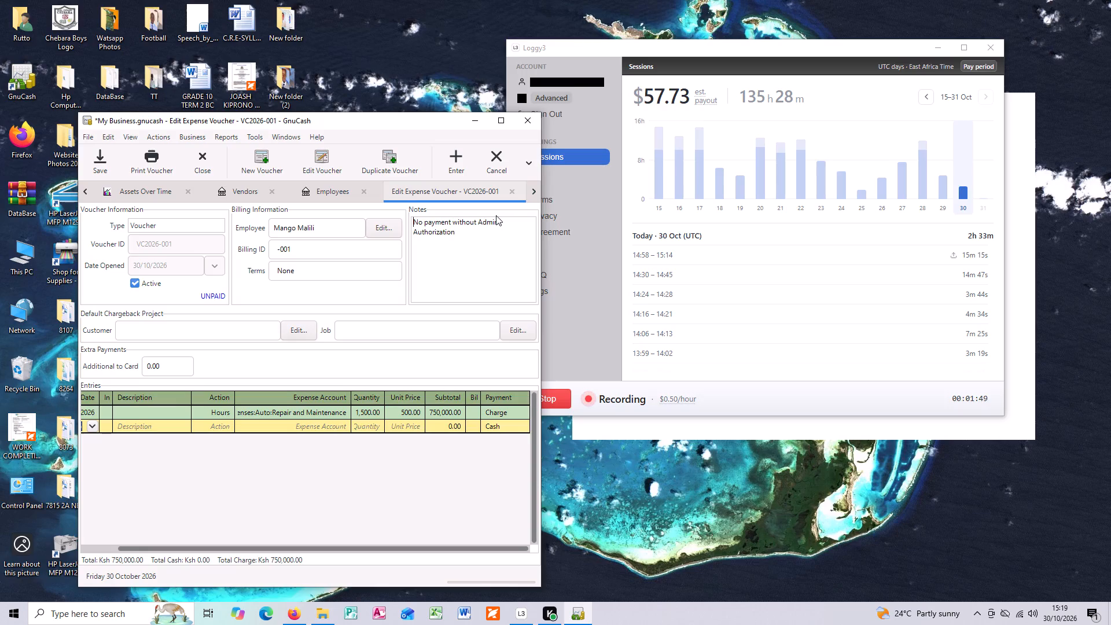
text(NO)
text(TE)
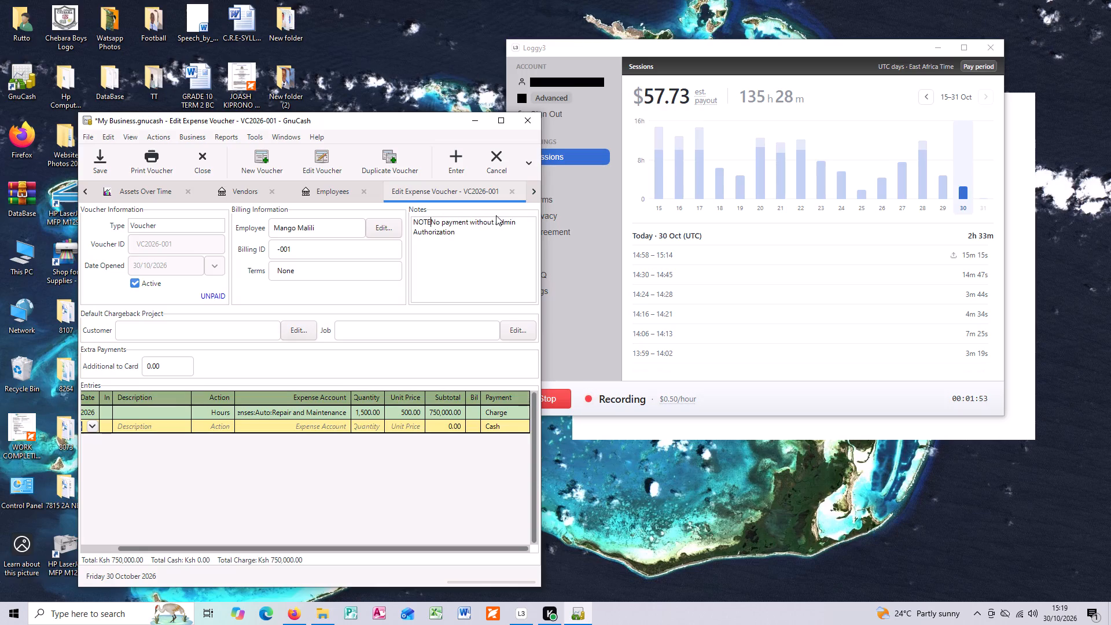
text(:)
key(space)
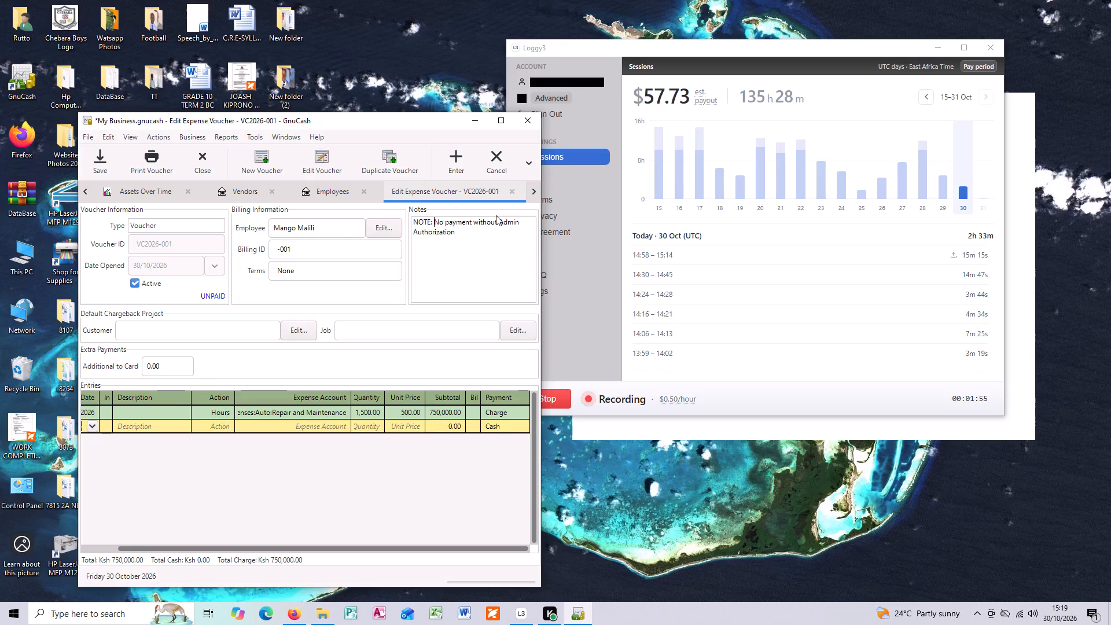
key(minus)
scroll(422, 339, down, 4)
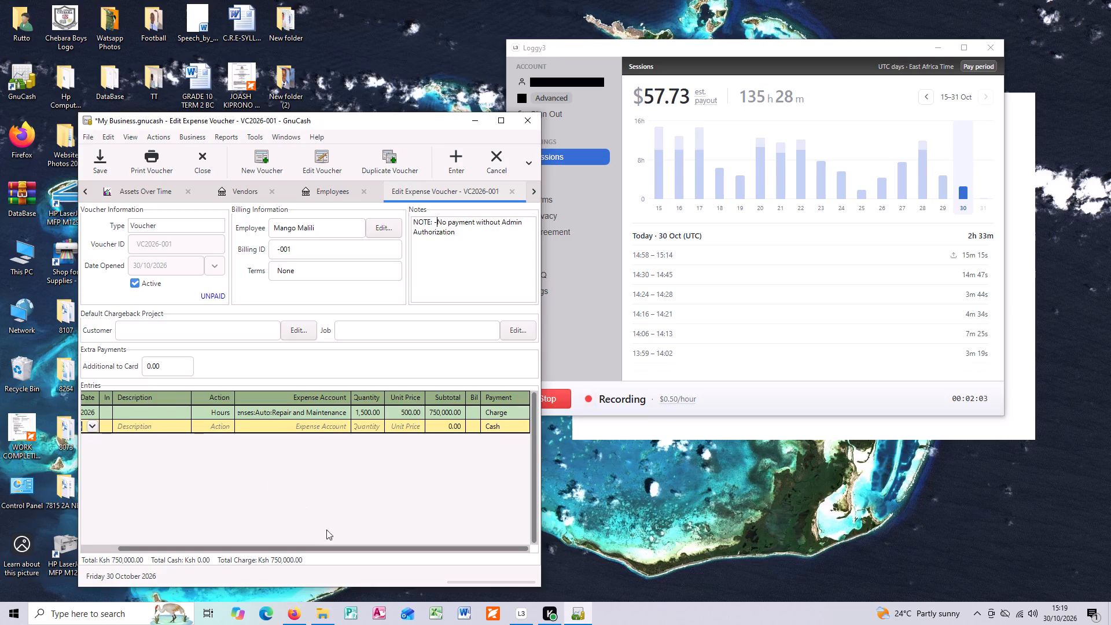
Maximize the GnuCash window.
click(503, 119)
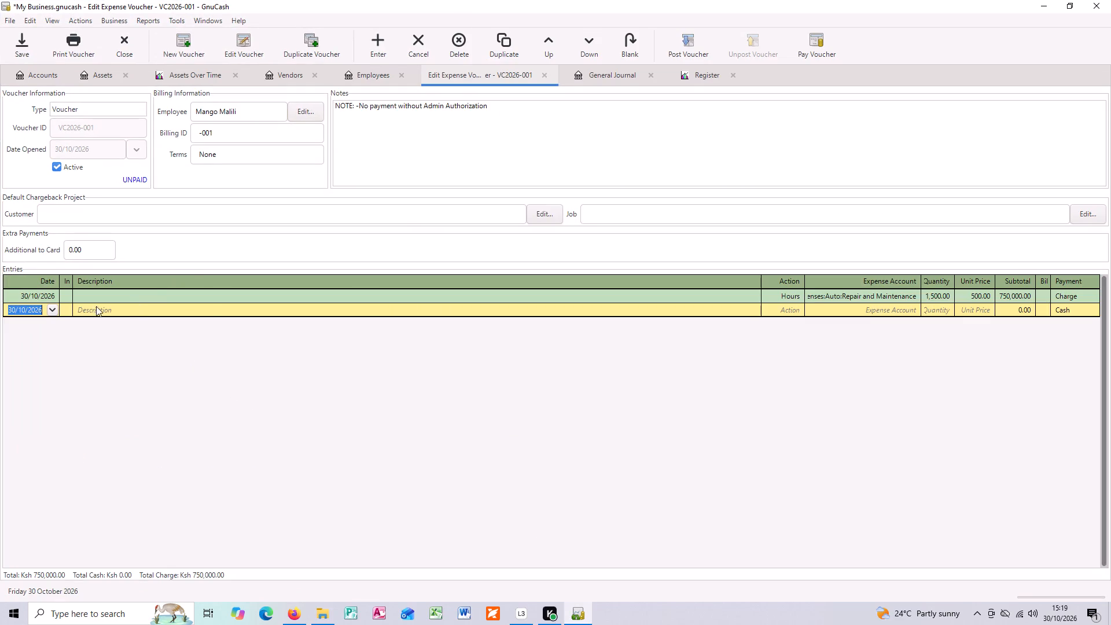
Describe the voucher's first entry as "Beign paid for machinery repairs in the company" and record the updated entry.
click(110, 308)
click(112, 297)
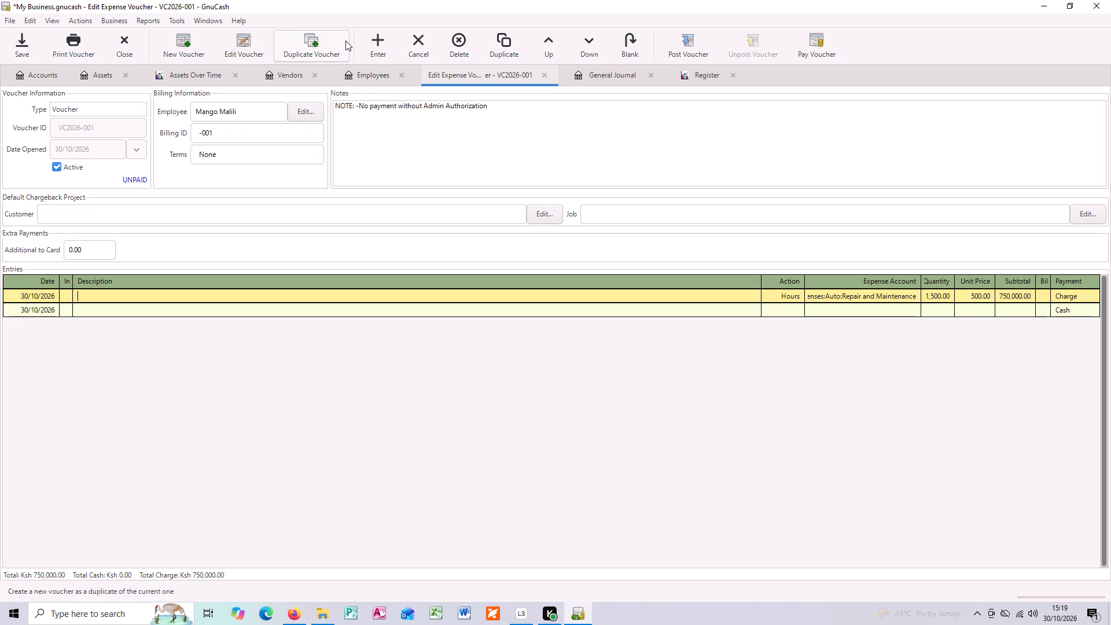
text(Be)
key(i)
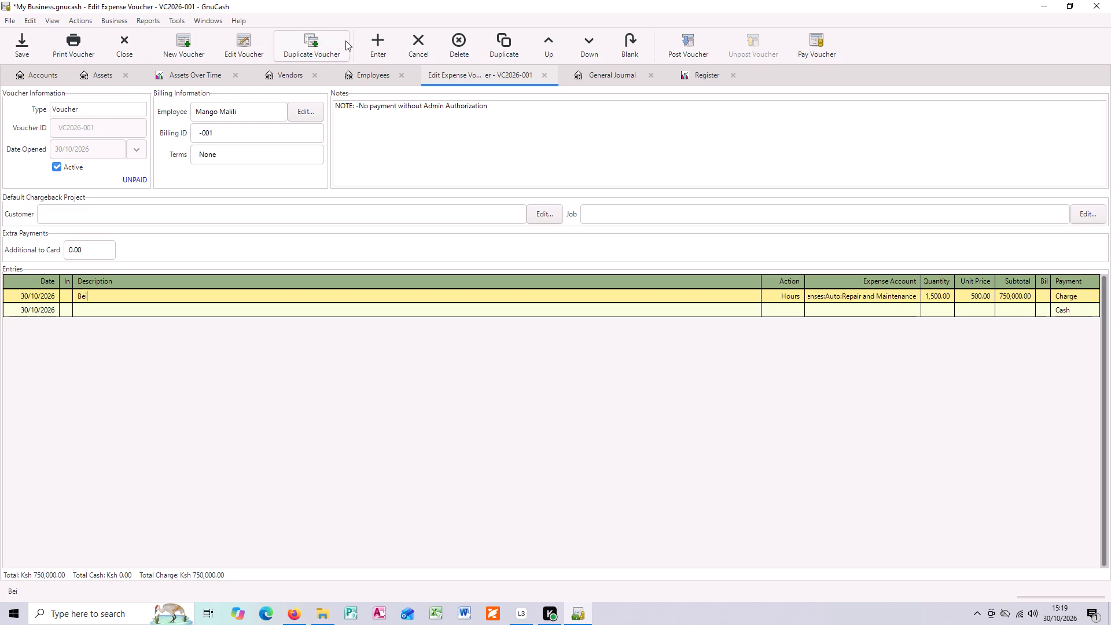
text(gn)
key(space)
text(paid)
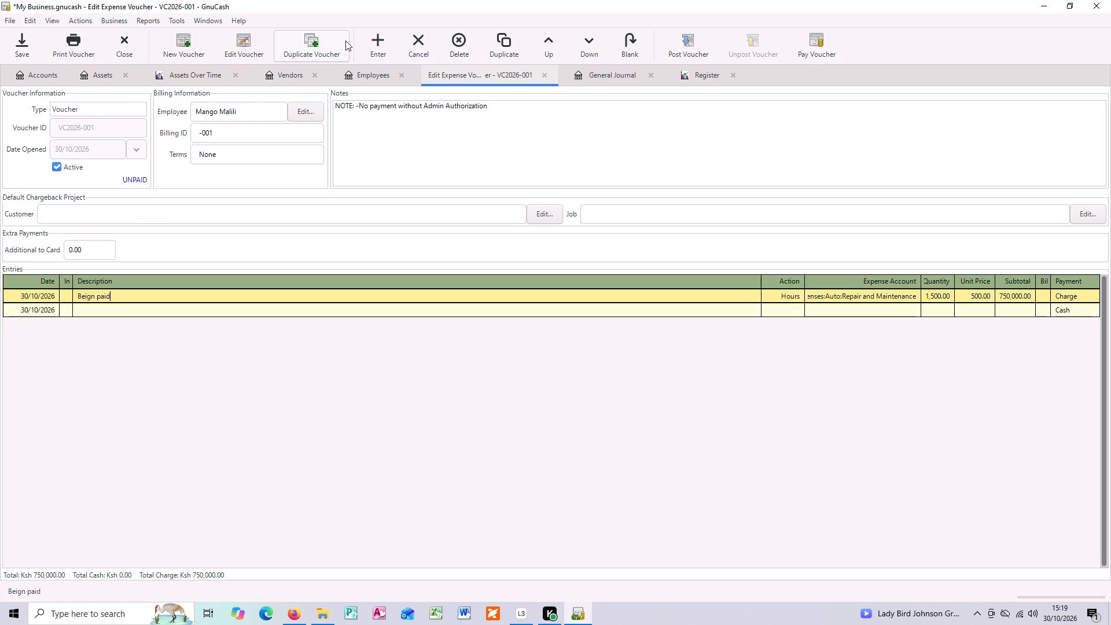
key(space)
text(for machinery repair)
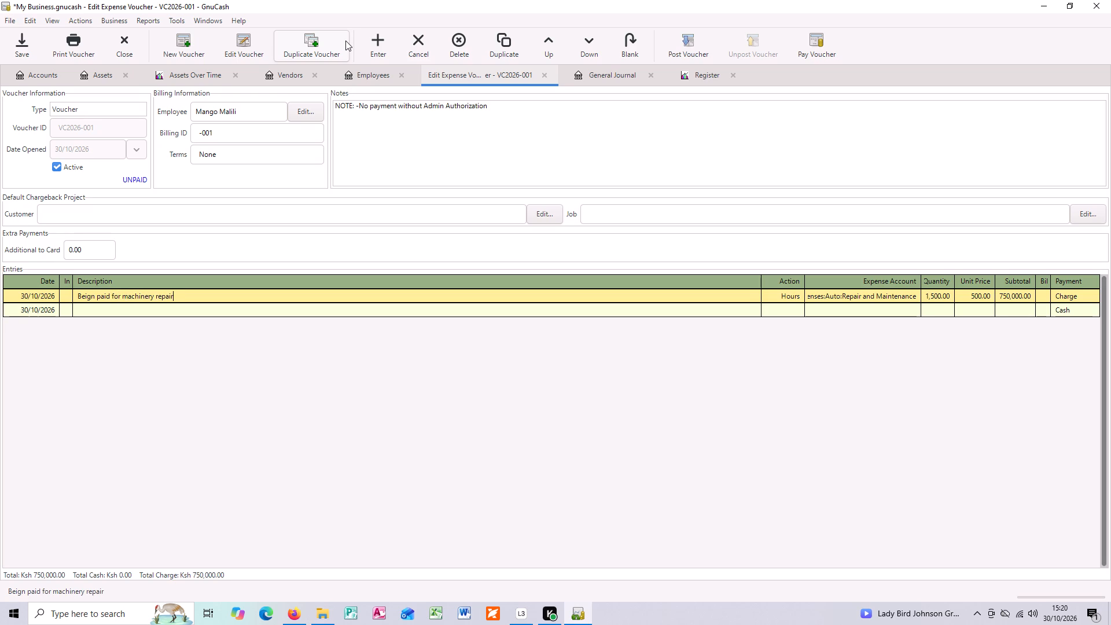
text(s in the comp)
text(any)
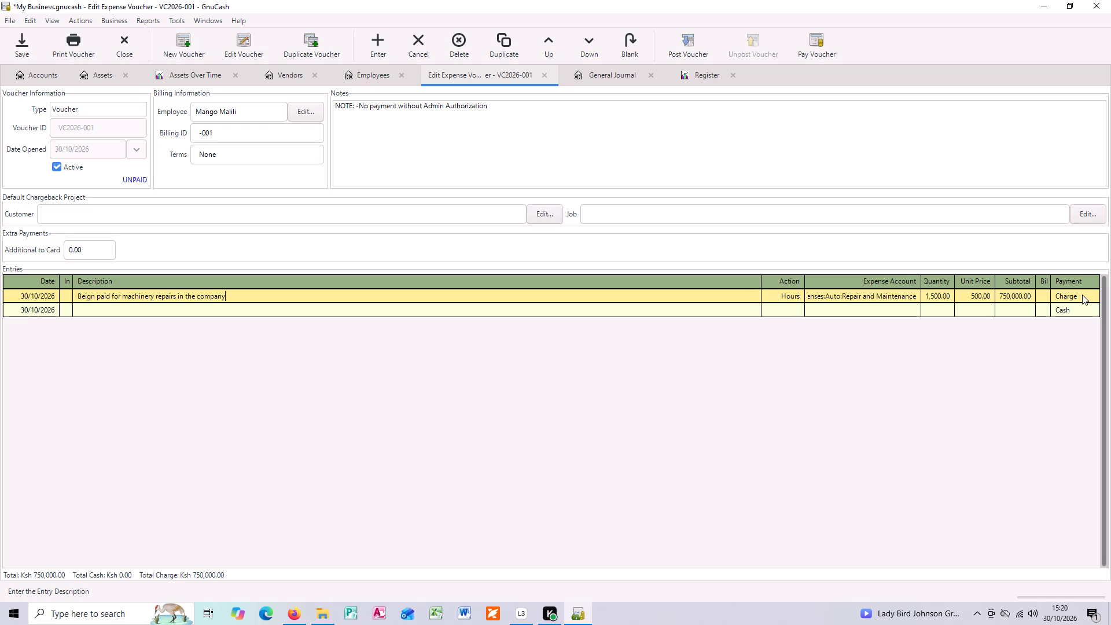
key(Tab)
key(Tab)
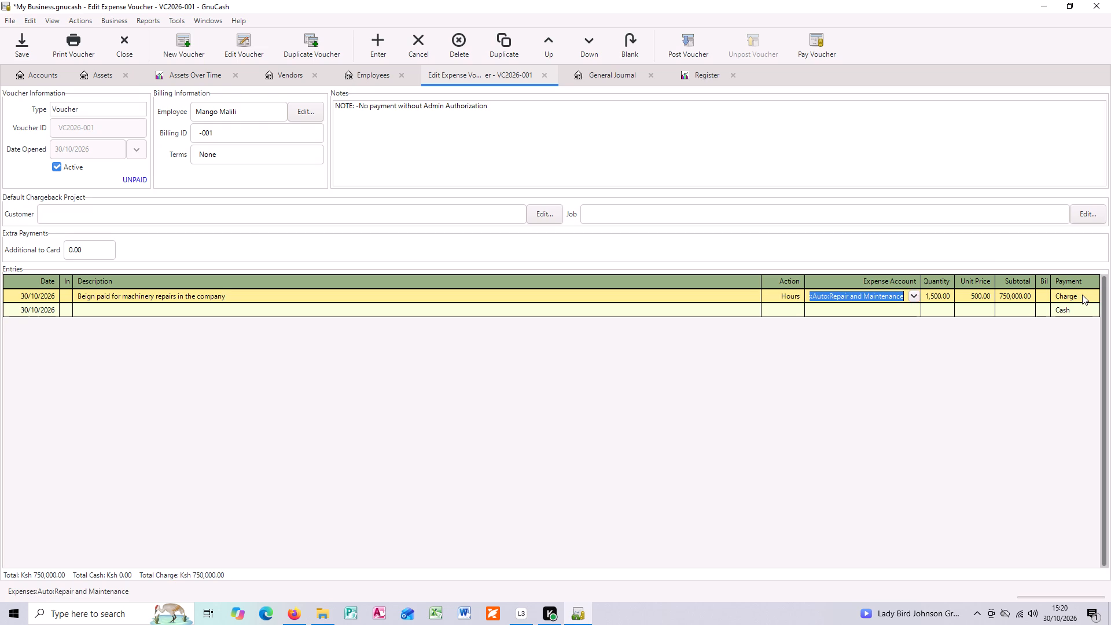
key(Tab)
key(Tab)
key(Tab)
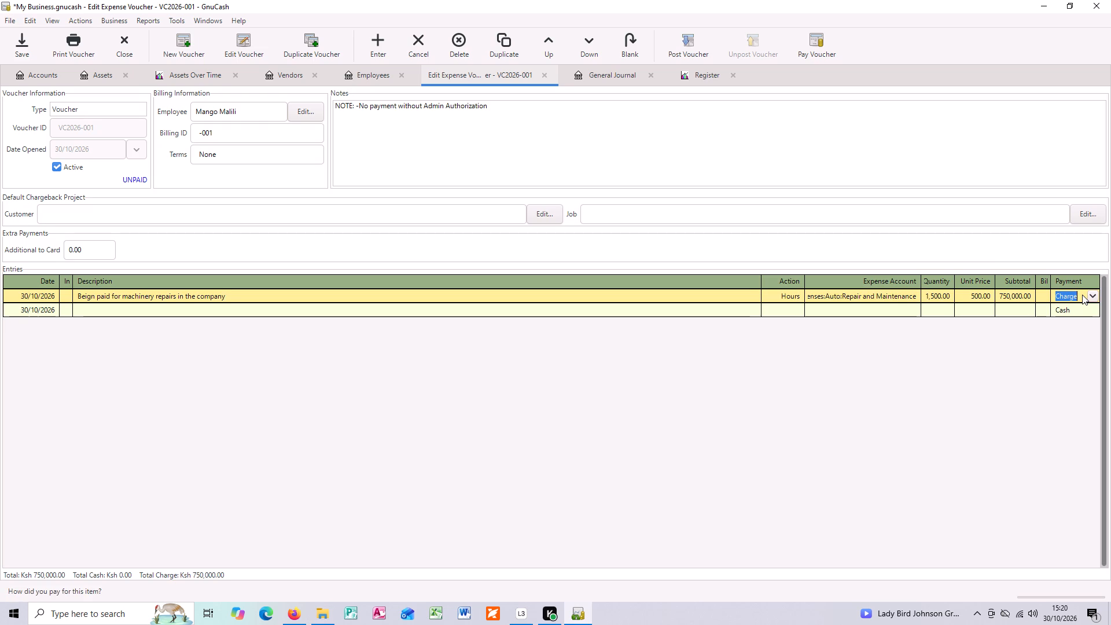
key(Tab)
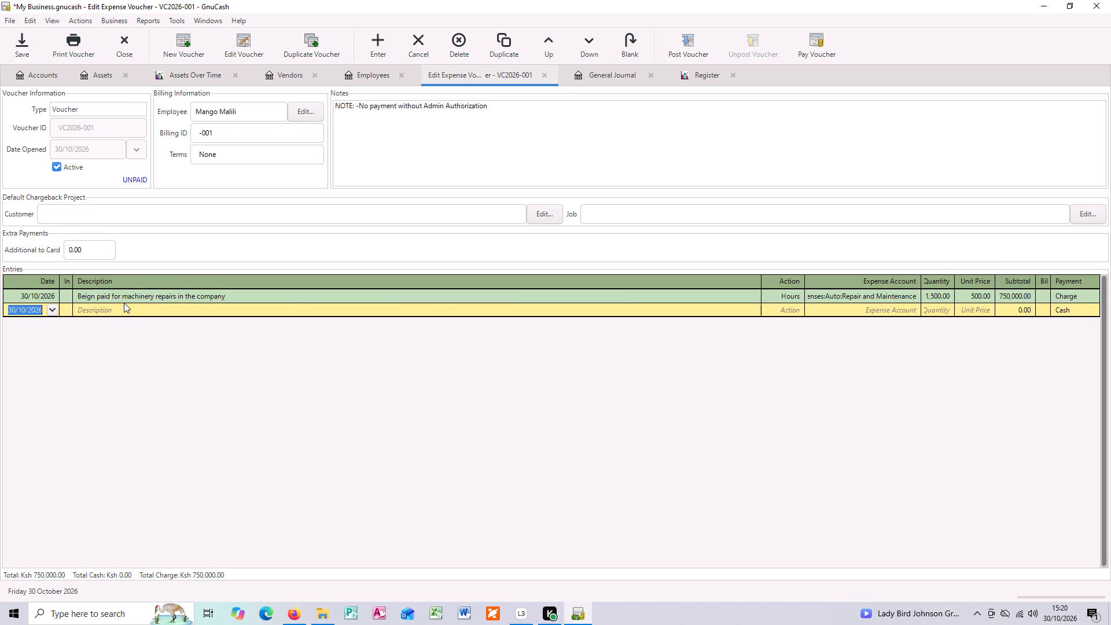
Fill in the blank second voucher entry with account Expenses:Computer, quantity 5, unit price 1250 and action Material.
click(841, 307)
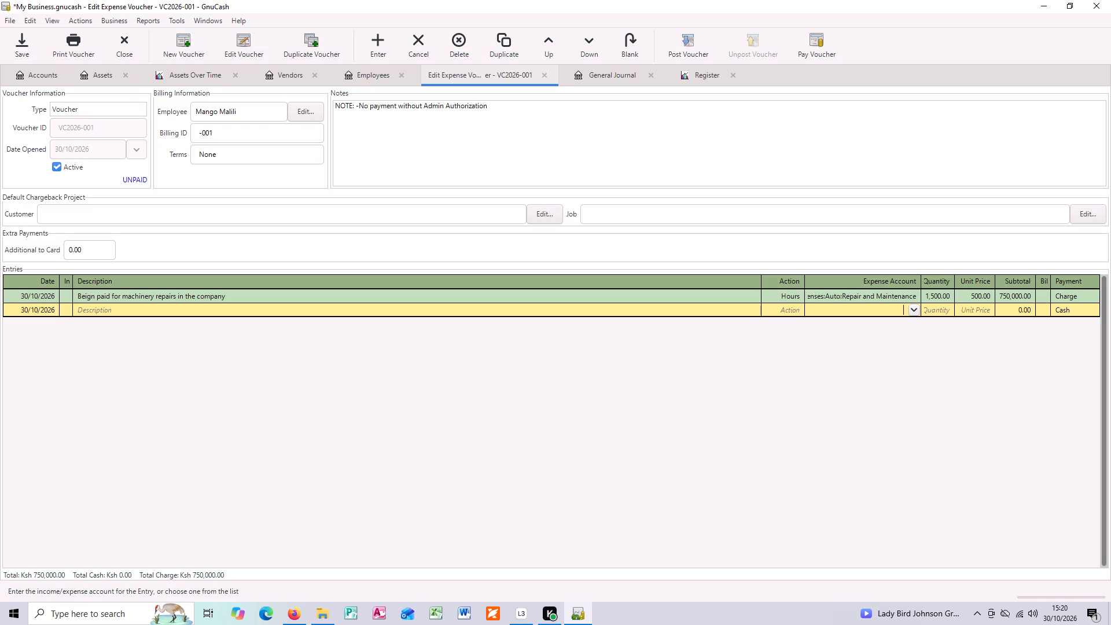
click(911, 310)
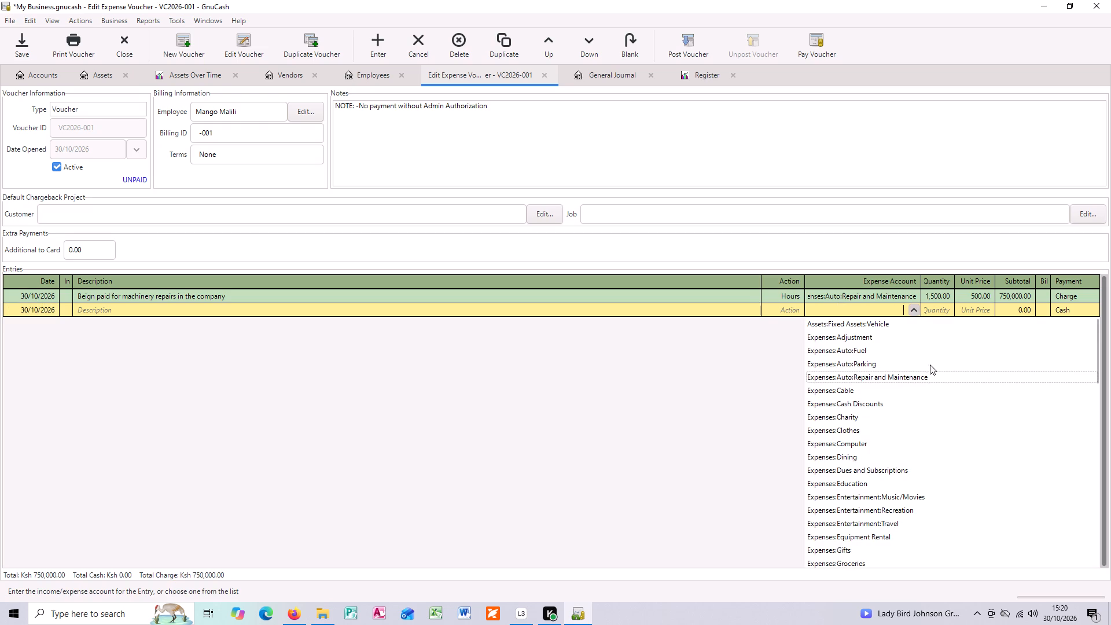
click(840, 444)
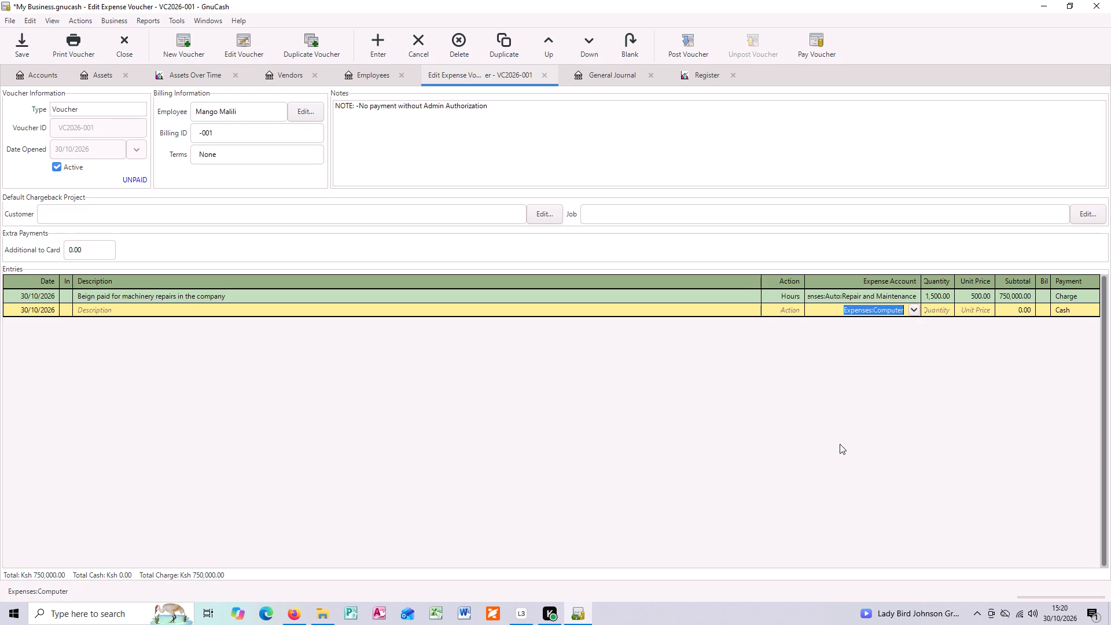
click(930, 309)
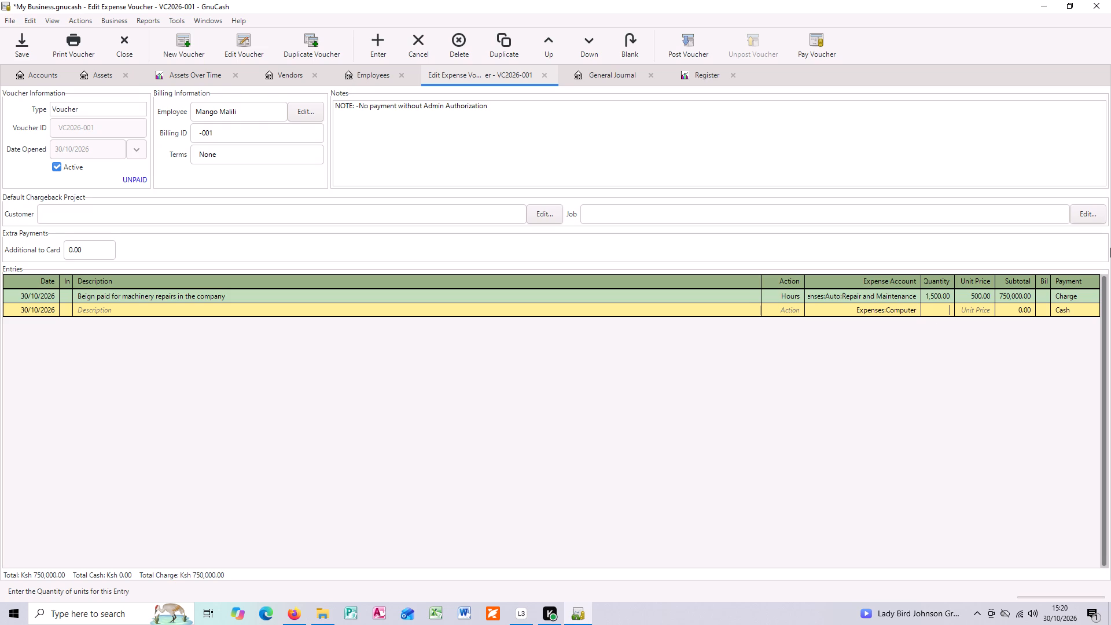
key(5)
key(Tab)
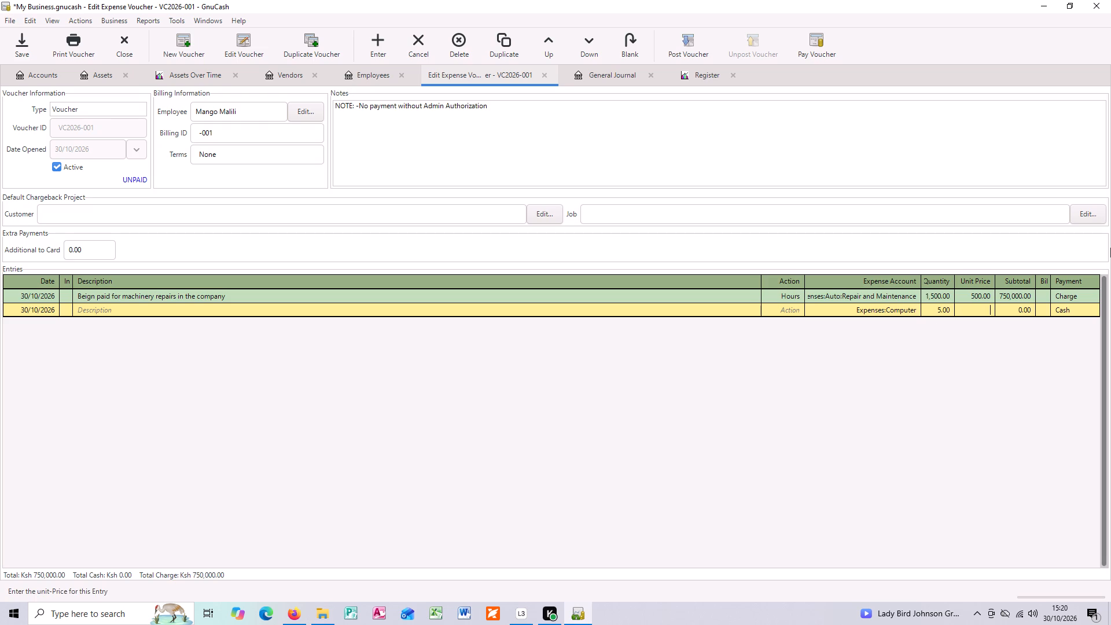
text(1250)
key(Tab)
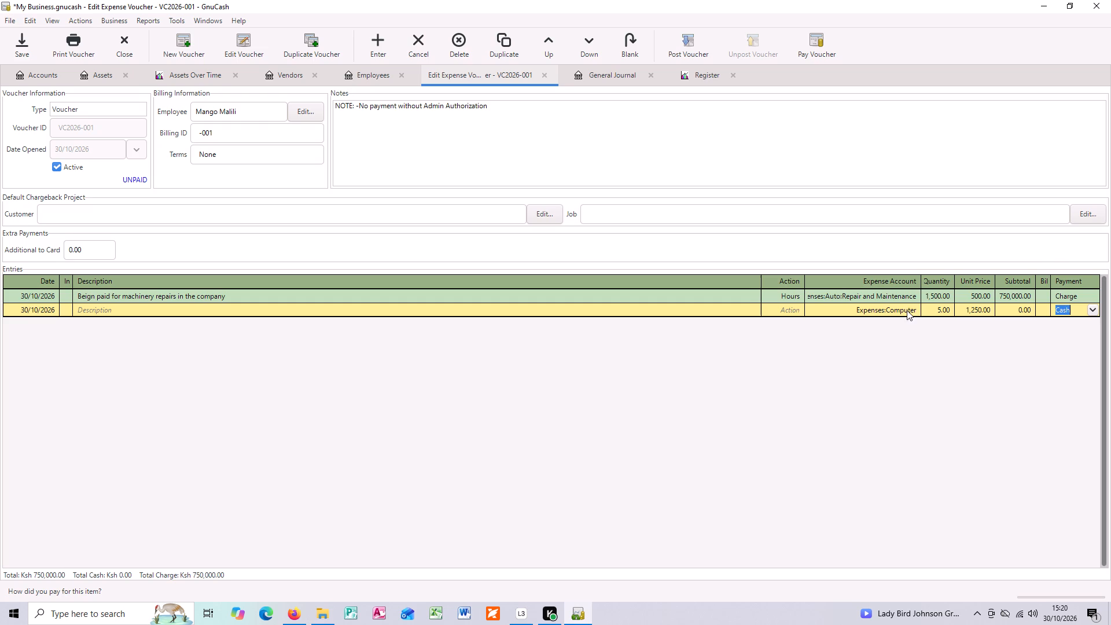
click(789, 308)
click(792, 308)
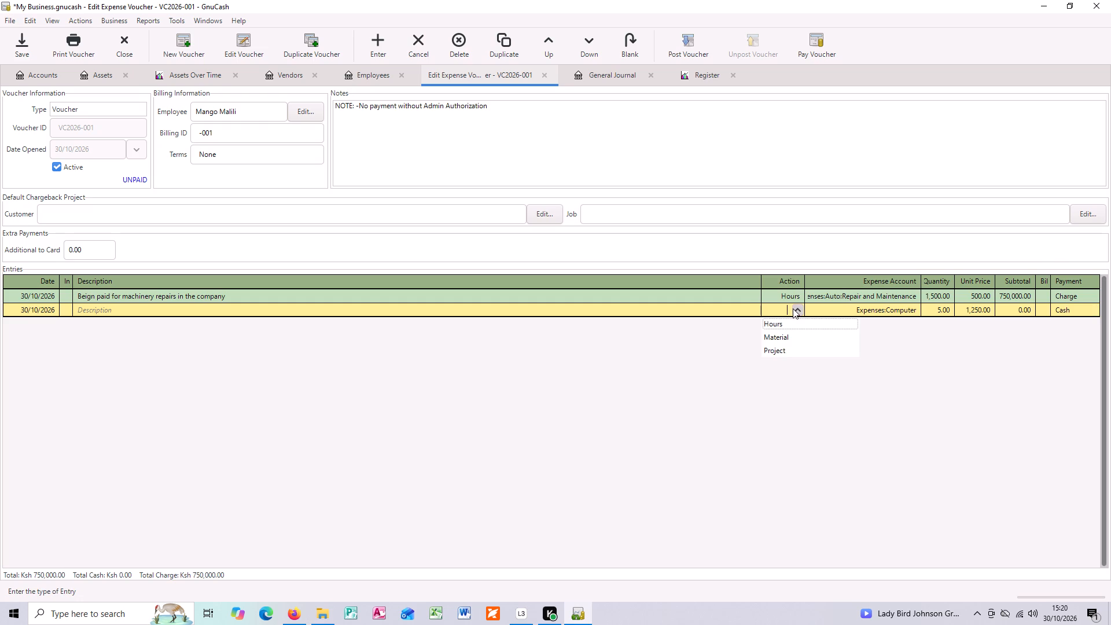
click(783, 337)
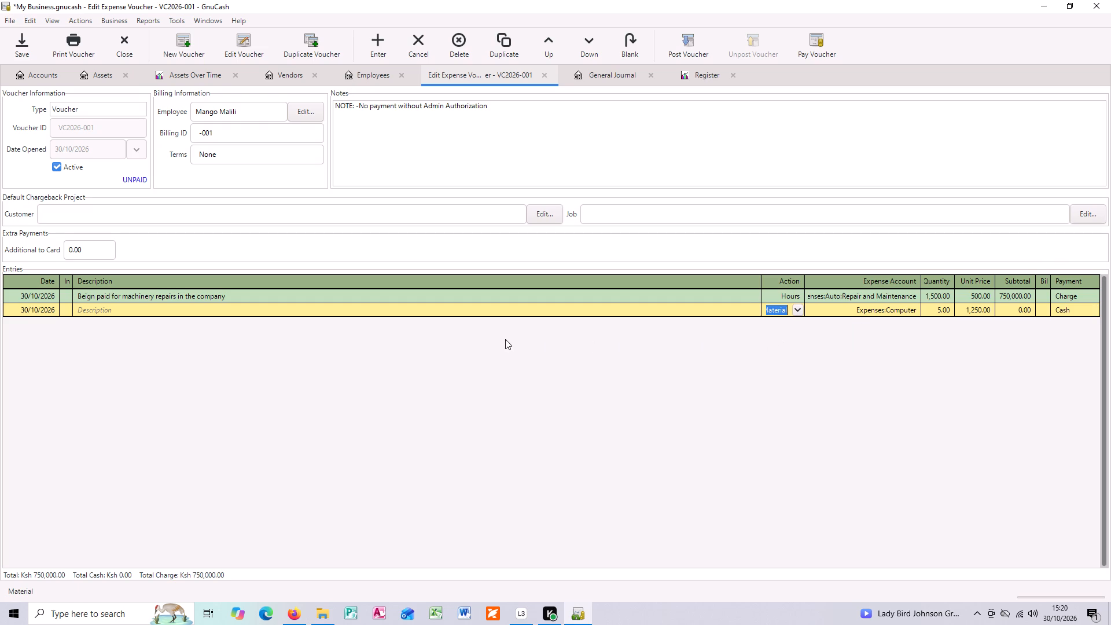
key(Tab)
Describe the second entry as "Beign paid for Maintenance of computers in factory section".
click(421, 307)
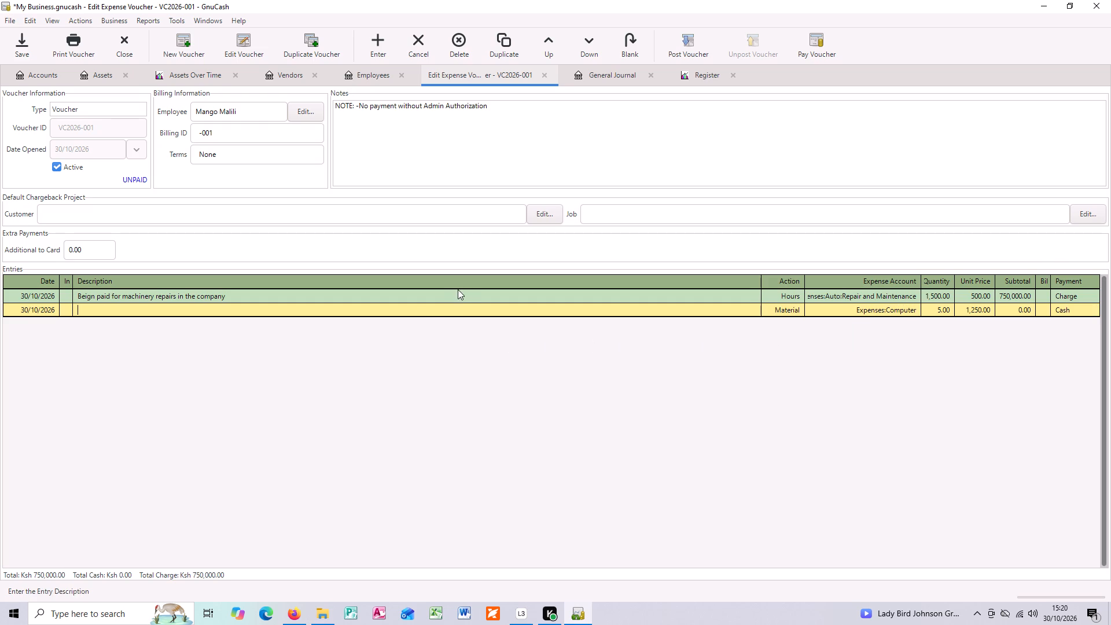
text(Beign)
key(space)
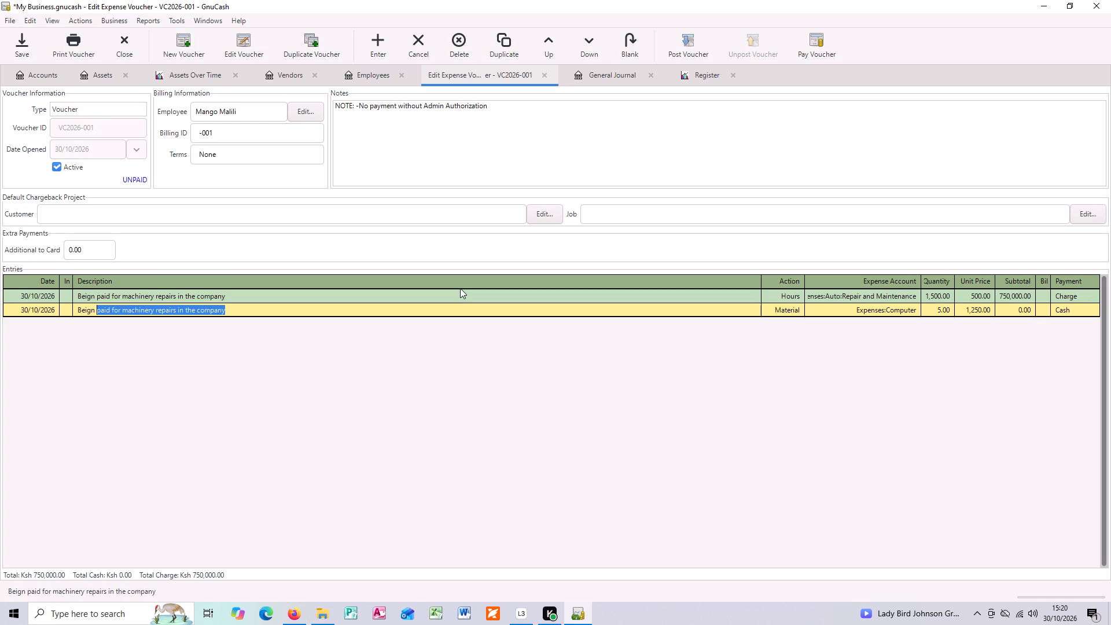
text(pa)
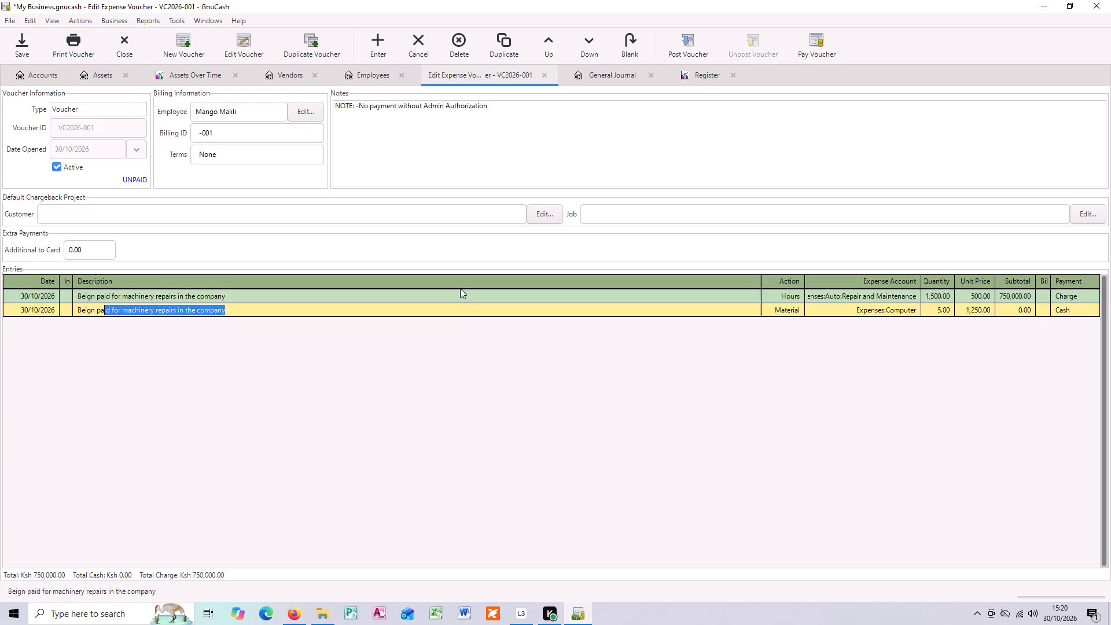
text(di)
key(BackSpace)
key(BackSpace)
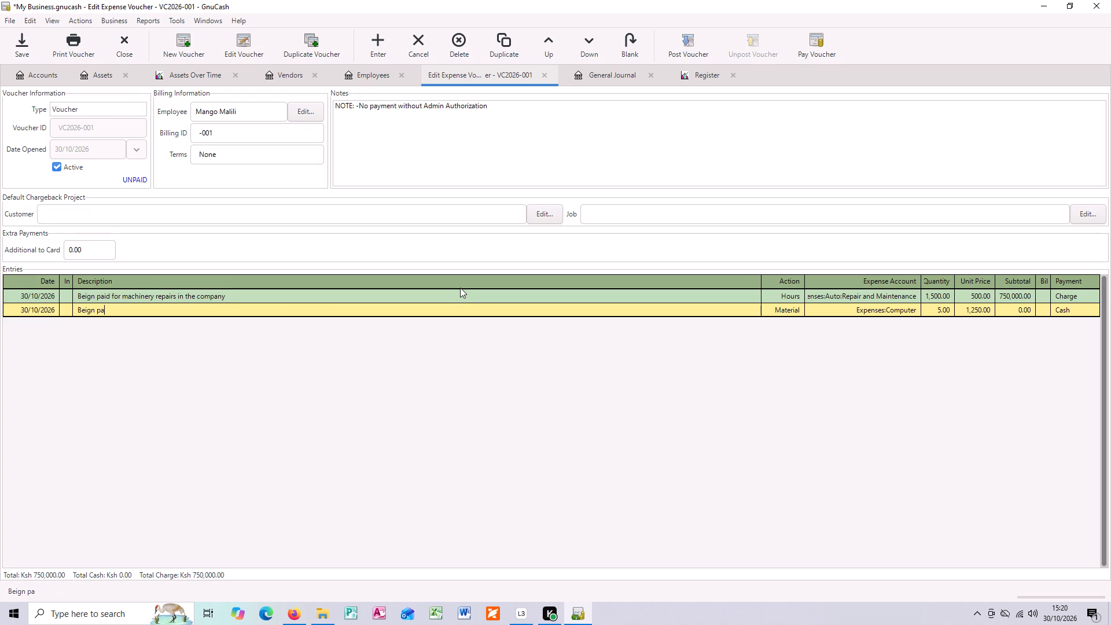
text(id)
key(space)
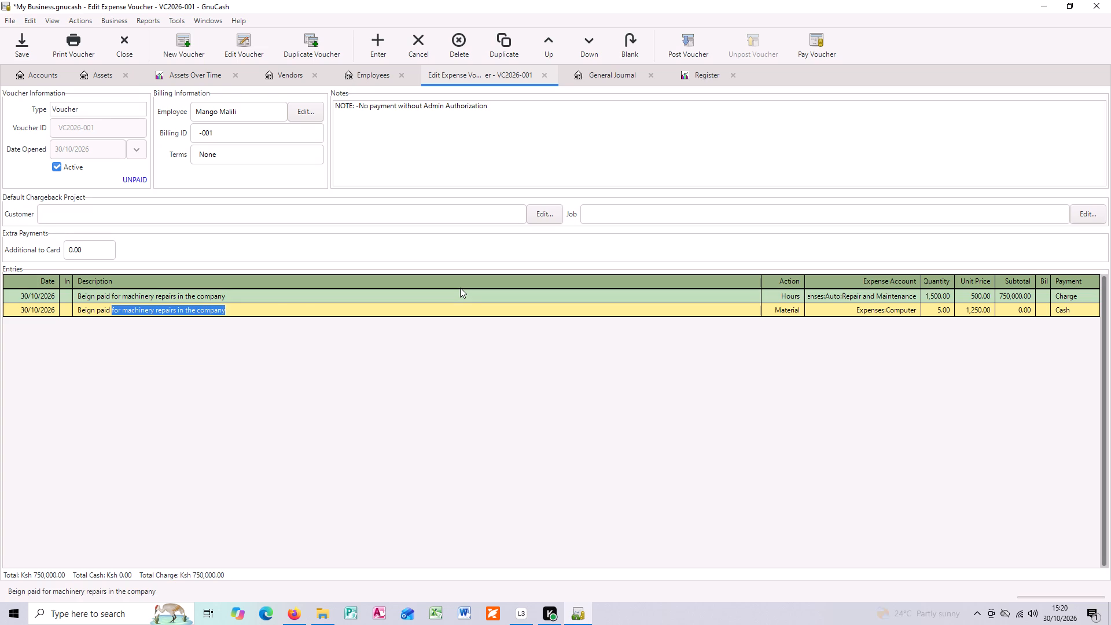
text(for Mainte)
text(nance)
key(space)
text(of computer)
key(s)
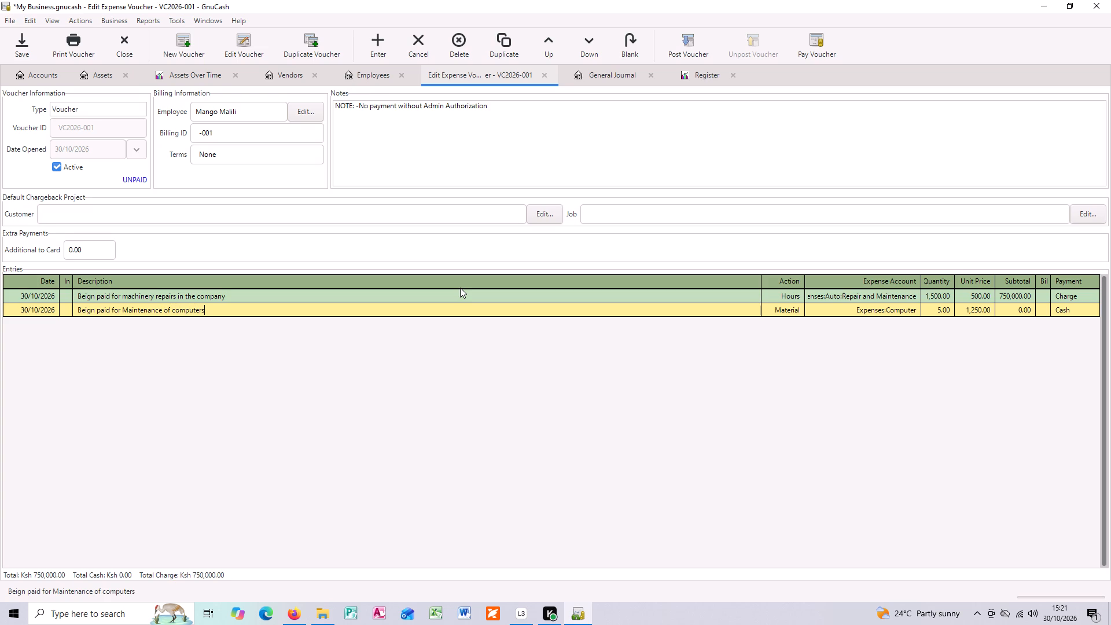
key(space)
text(in)
key(space)
text(factory)
key(space)
text(section)
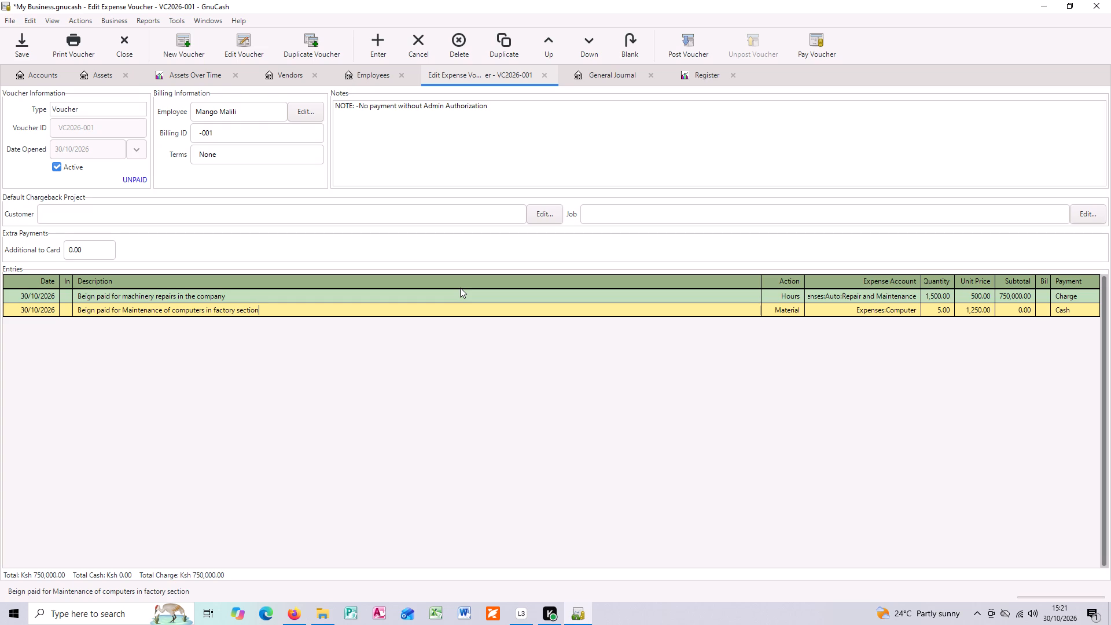
Insert "the companies" before "factory section" in the second entry's description and record the entry.
click(215, 308)
click(213, 310)
text(the)
key(space)
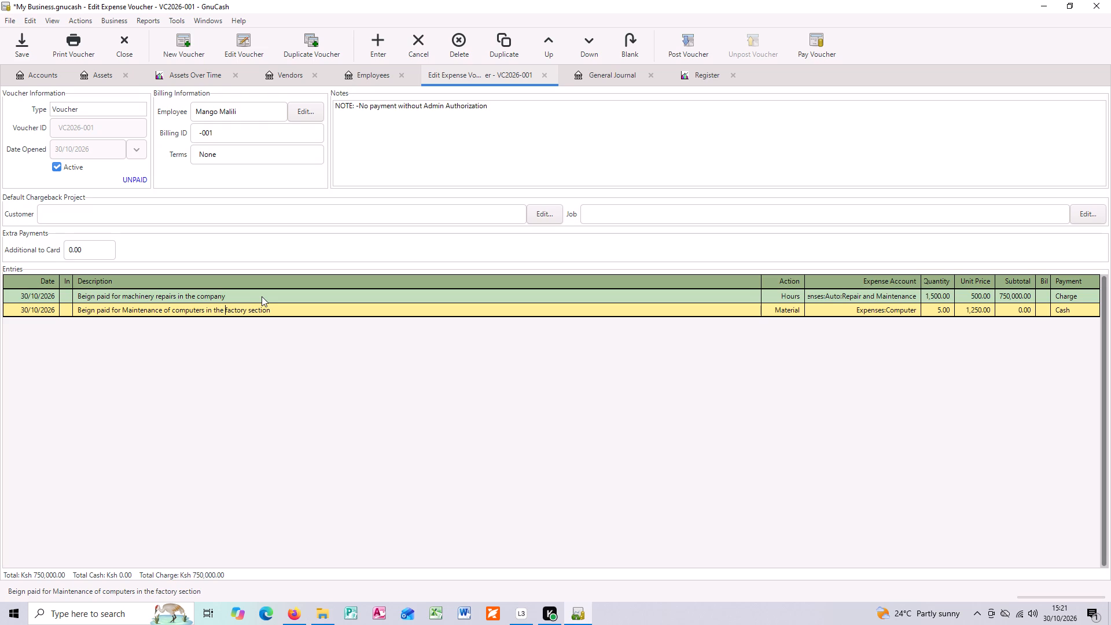
text(companies)
key(space)
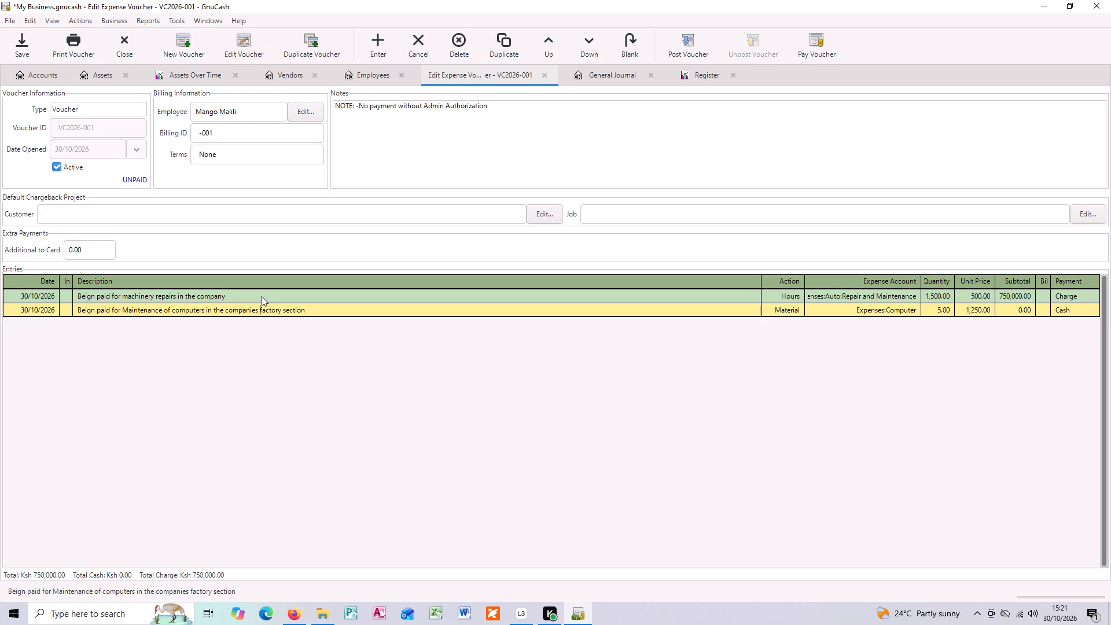
key(Tab)
key(Tab)
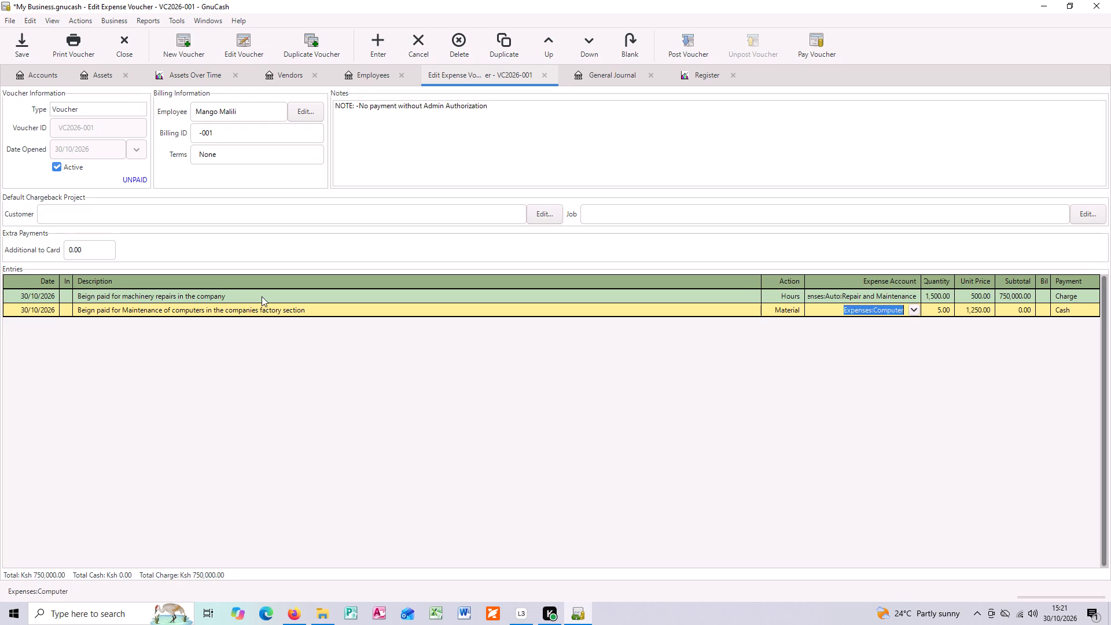
key(Tab)
key(Tab)
key(Tab)
key(Tab)
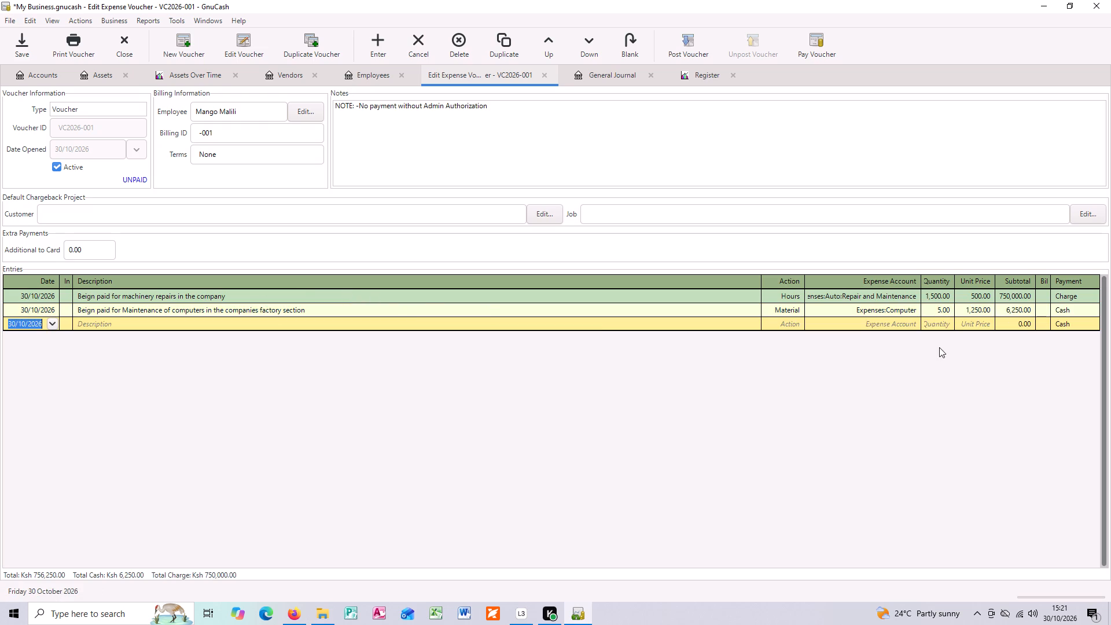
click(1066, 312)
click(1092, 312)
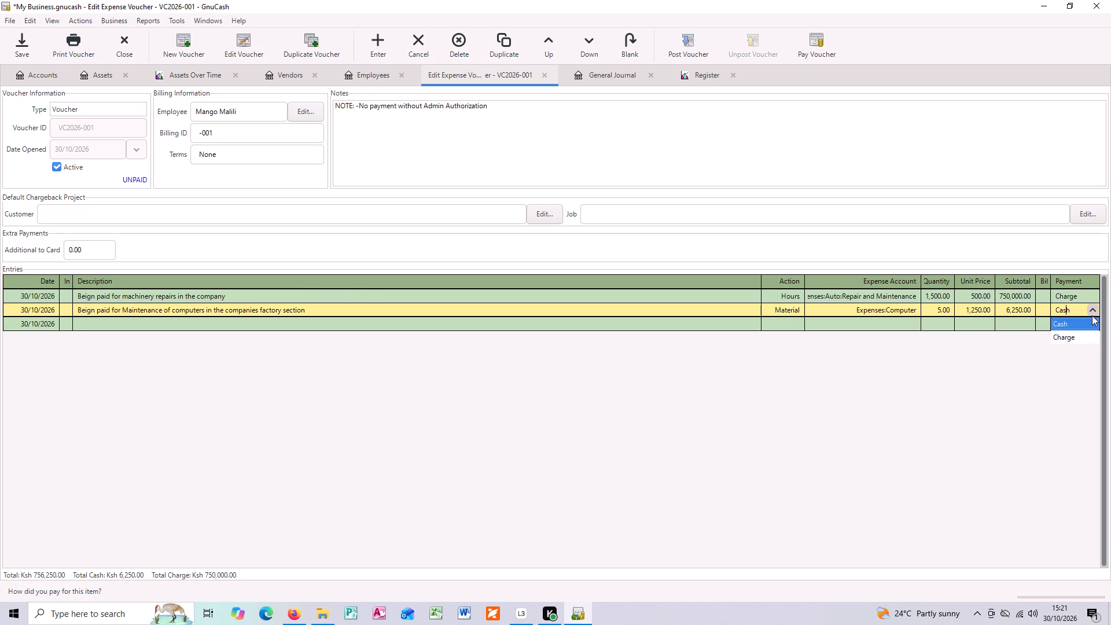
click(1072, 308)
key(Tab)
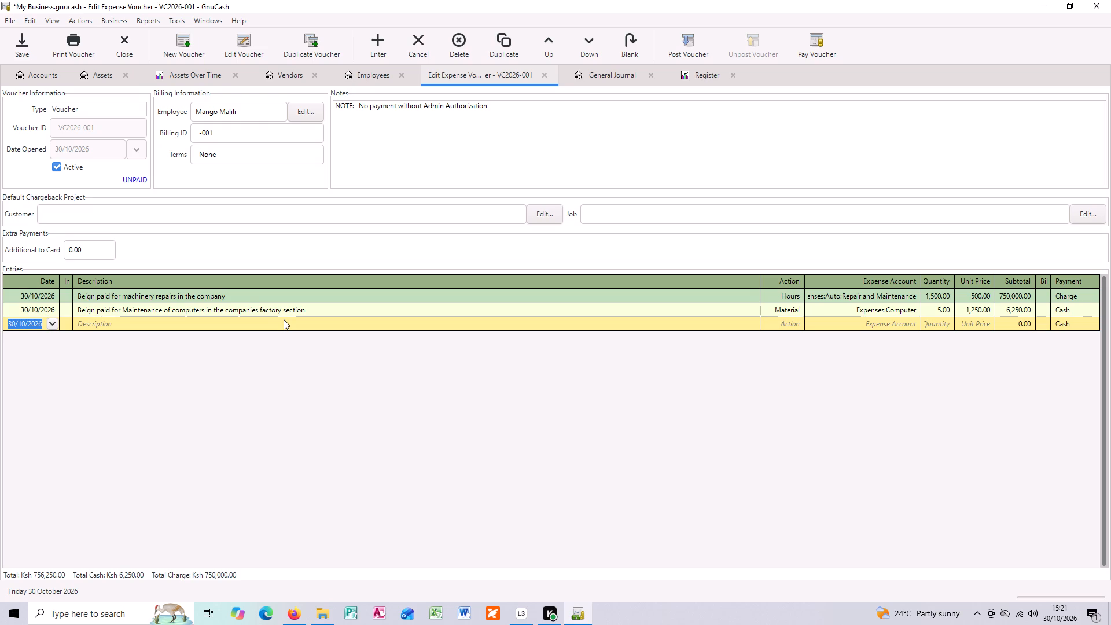
Insert "the supply of" before "machinery" in the first voucher entry's description.
click(165, 294)
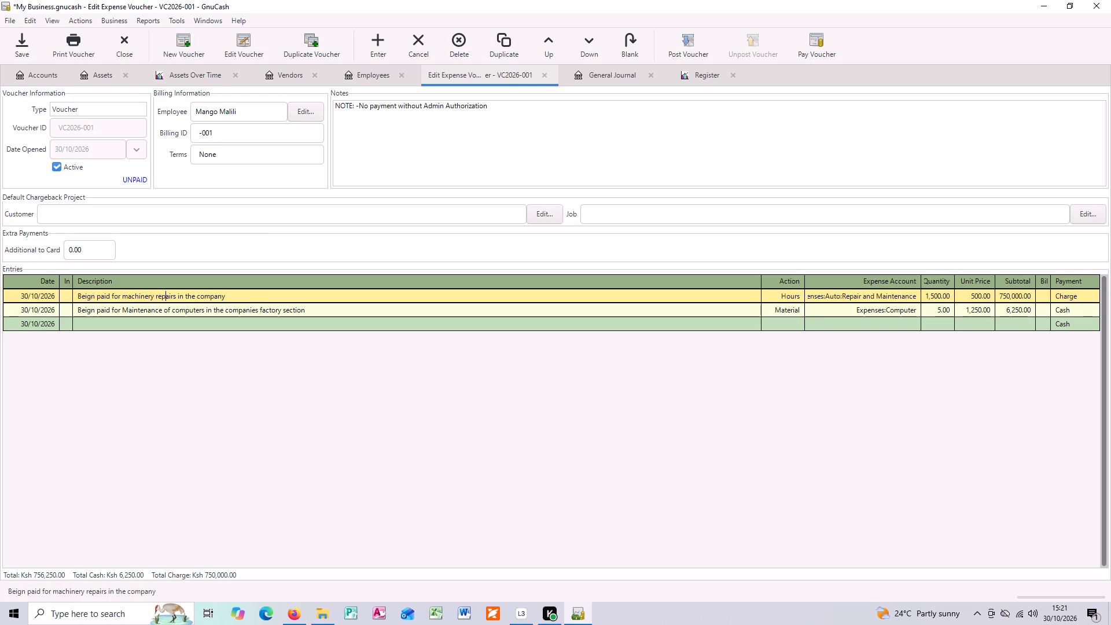
double_click(160, 295)
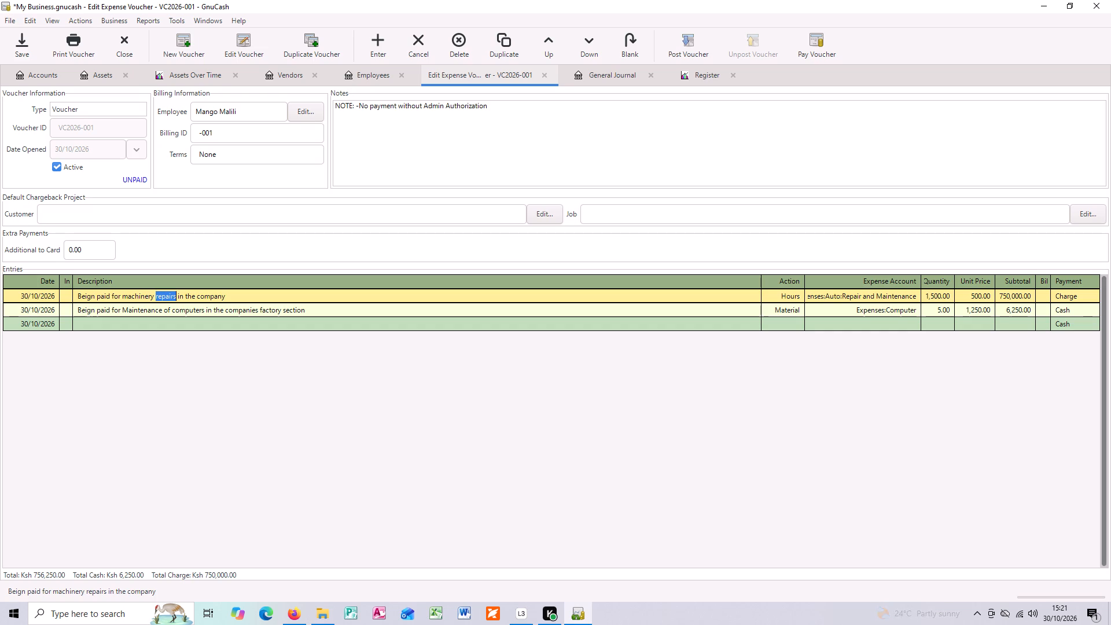
click(123, 297)
text(the)
key(space)
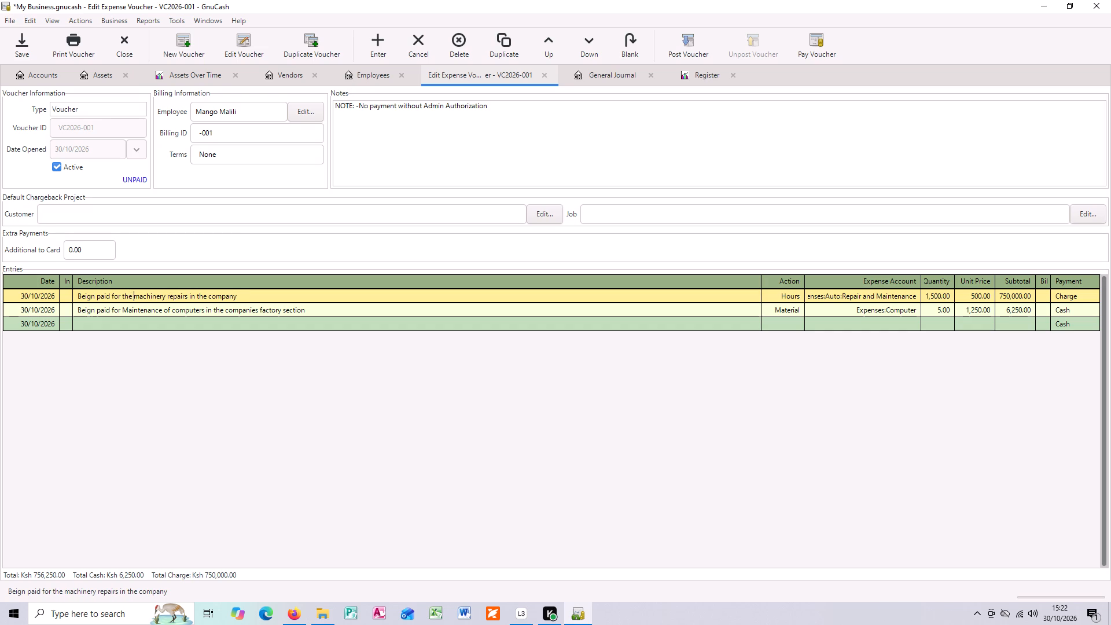
text(supply)
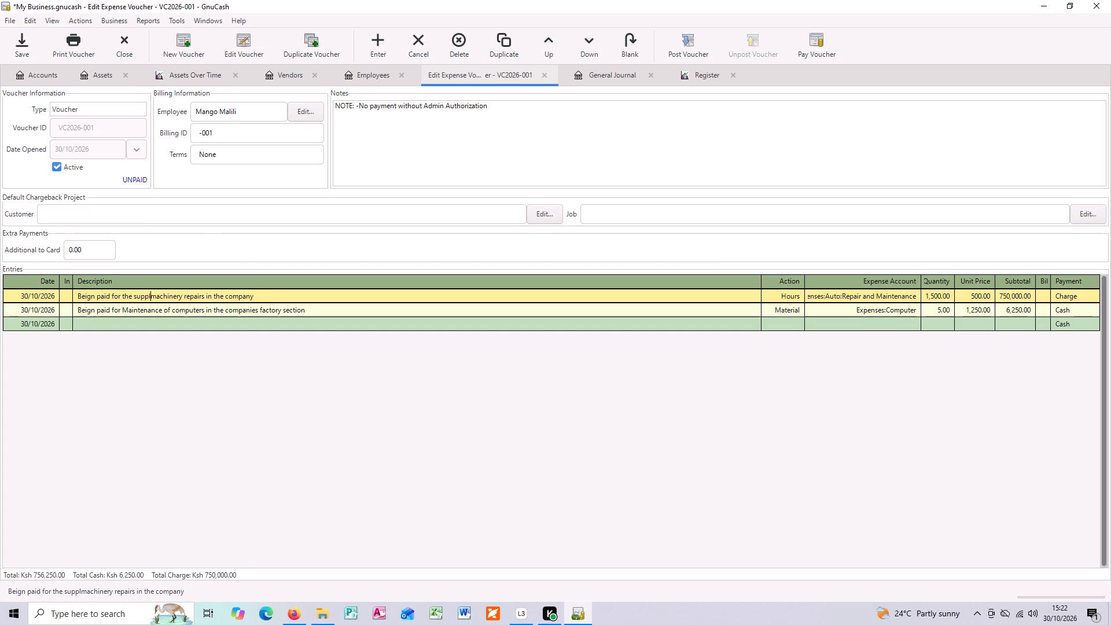
key(space)
text(of)
key(space)
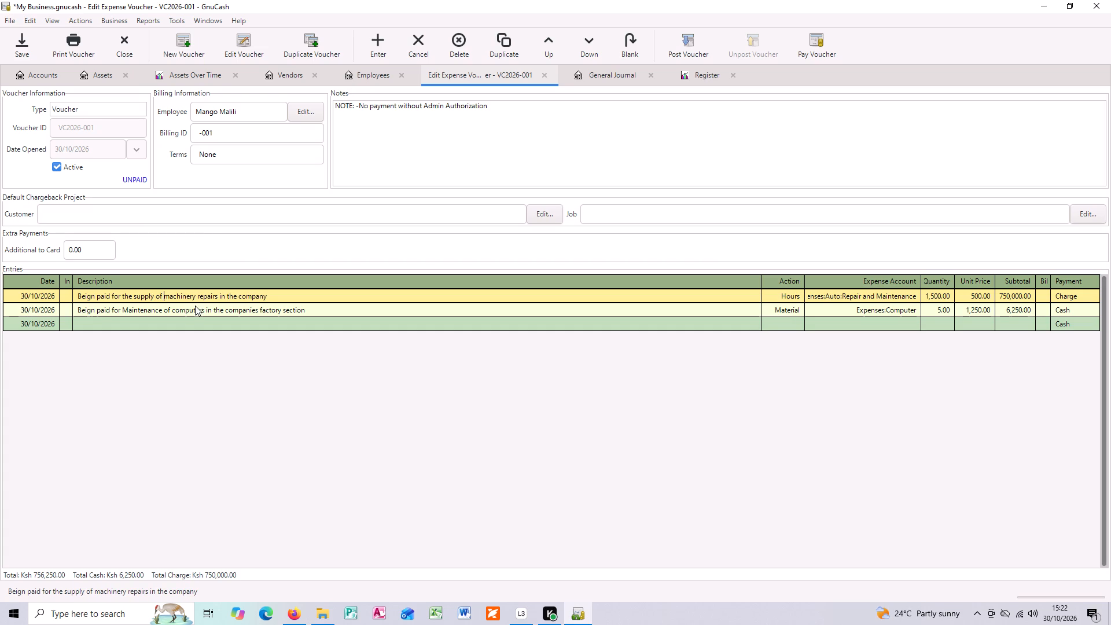
Insert "parts and" before "repairs" in the first entry's description and move on to the second entry.
click(195, 296)
key(space)
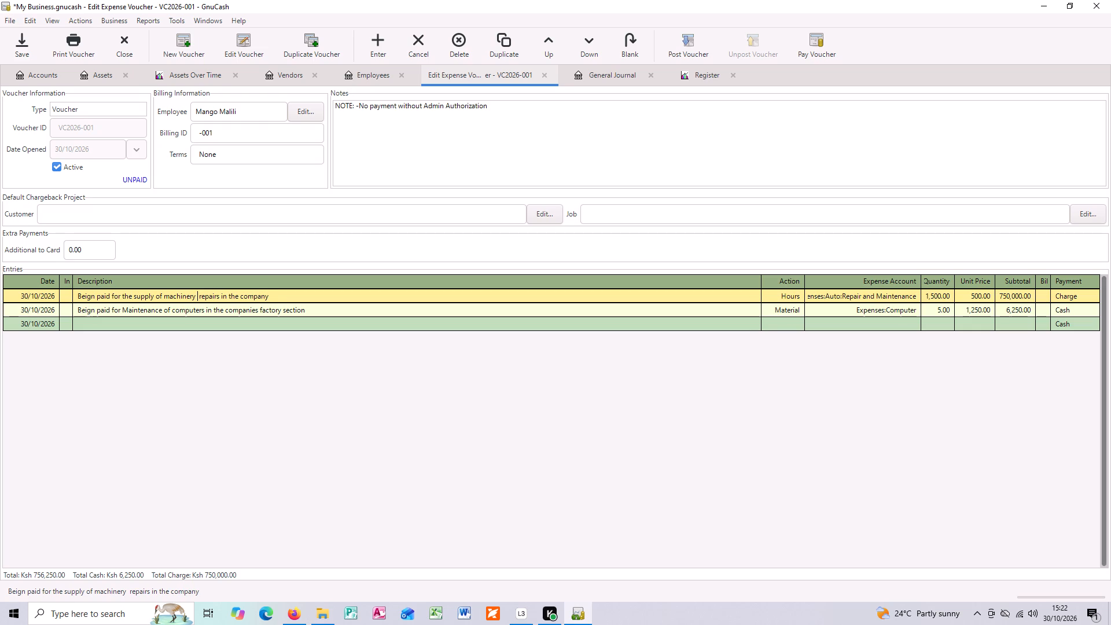
text(parts)
key(space)
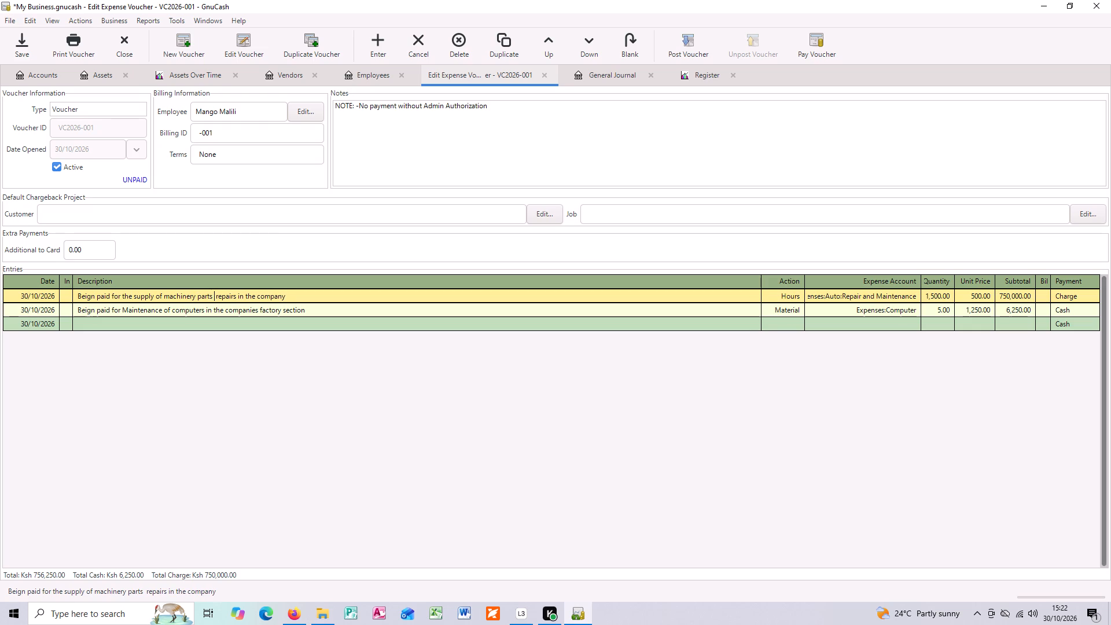
text(and)
key(space)
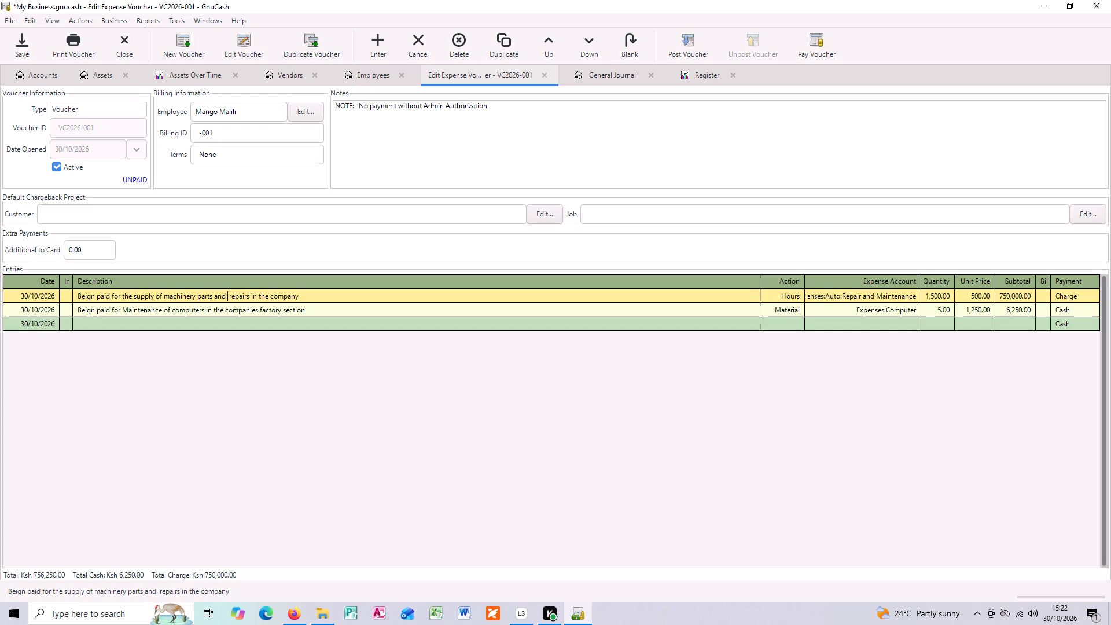
click(376, 304)
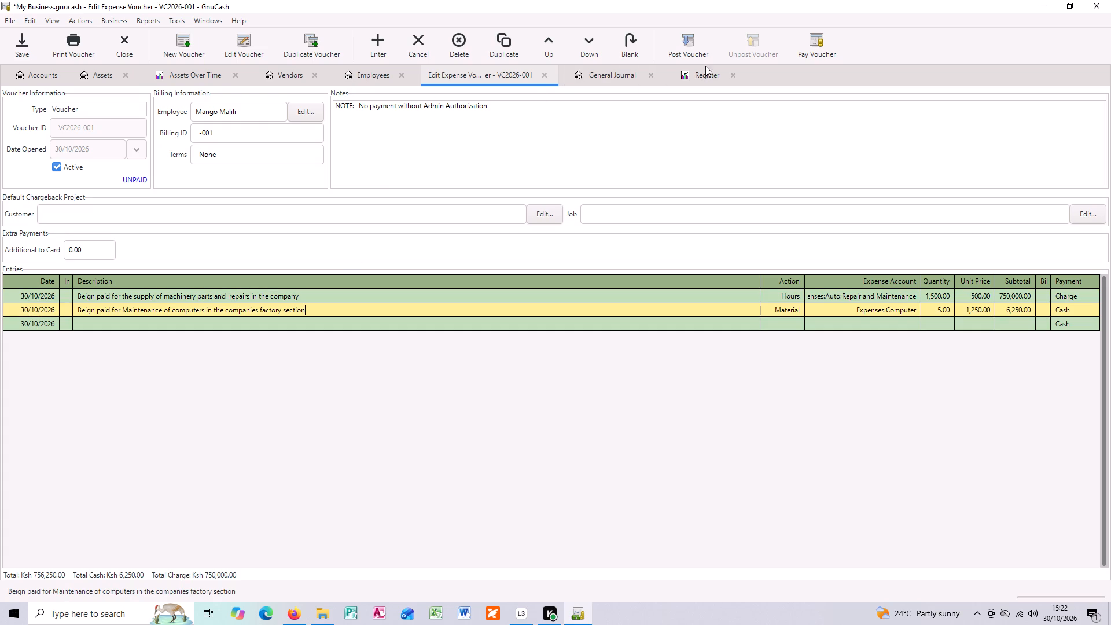
Generate the printable version of expense voucher VC2026-001, review its layout and entries, and close it.
scroll(449, 328, up, 5)
click(68, 38)
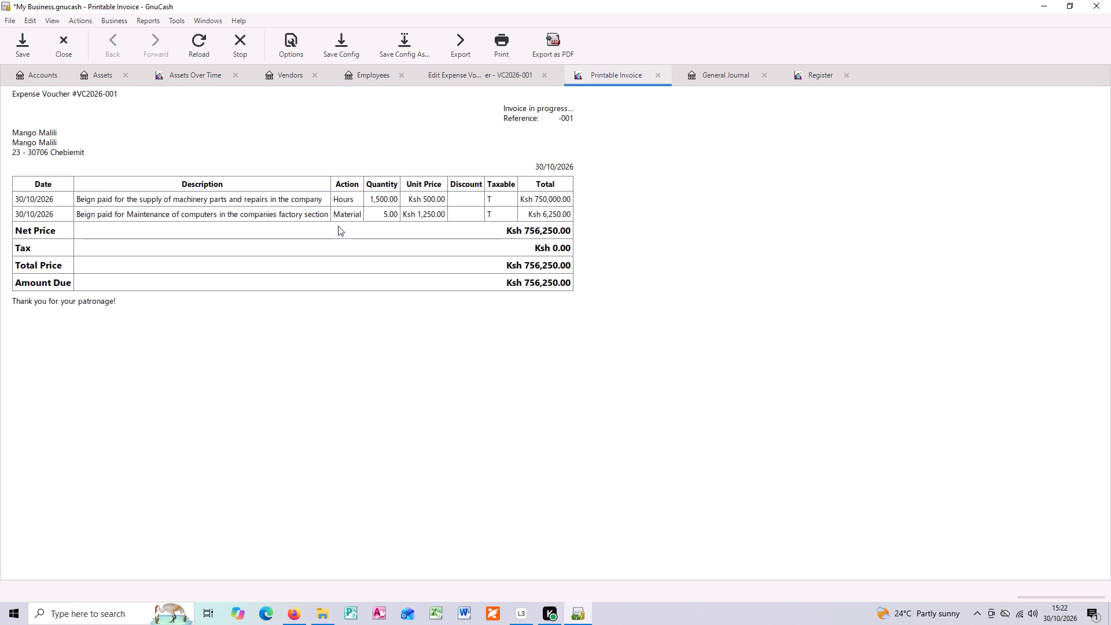
scroll(336, 226, up, 2)
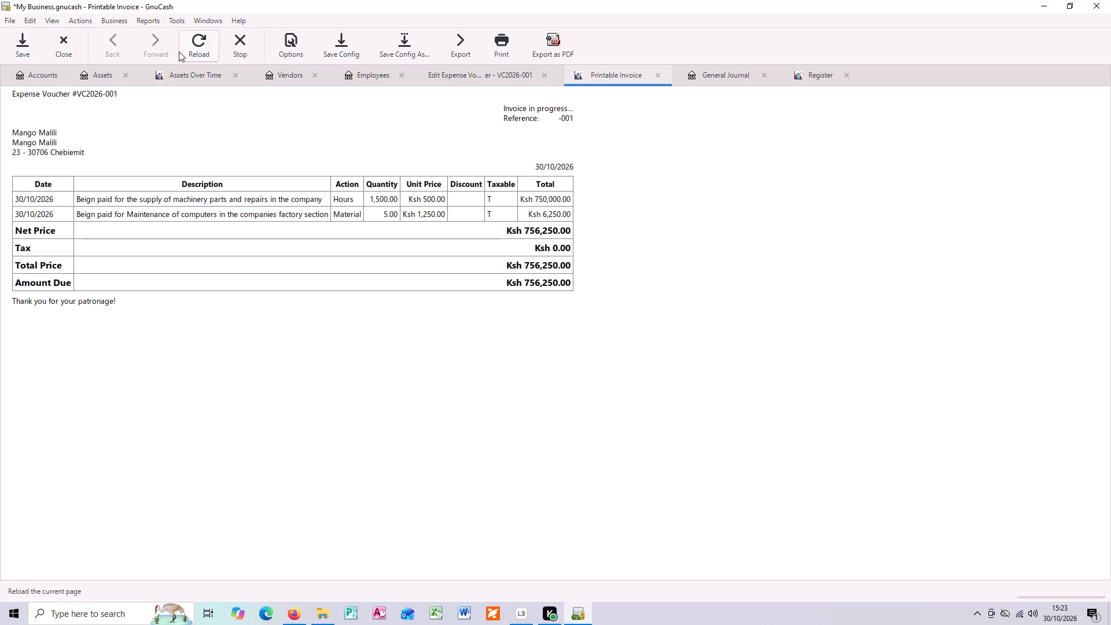
click(62, 46)
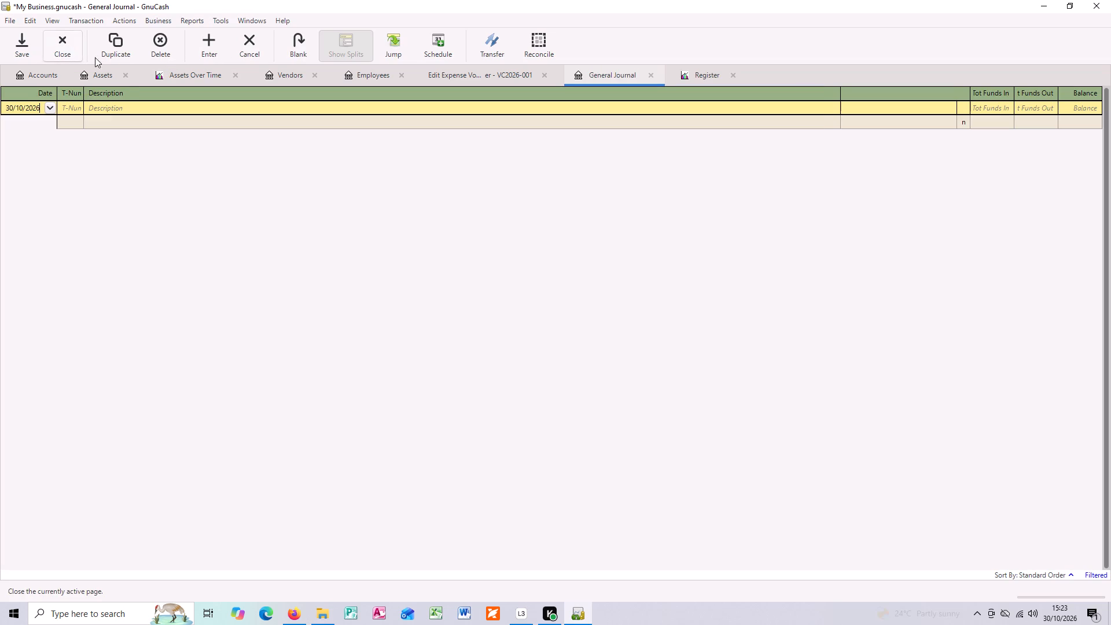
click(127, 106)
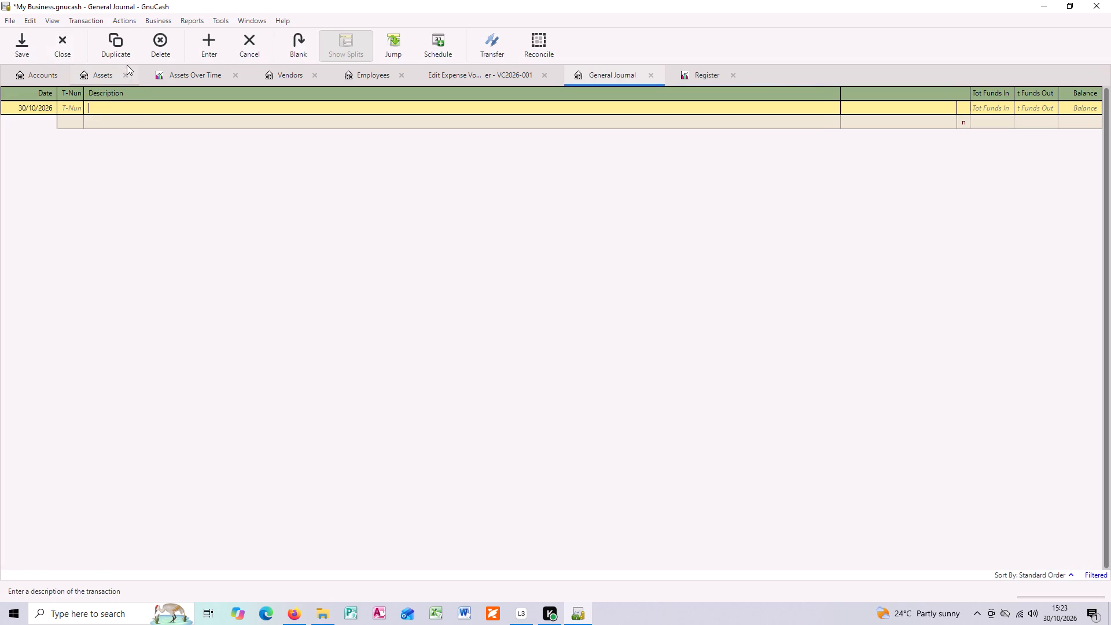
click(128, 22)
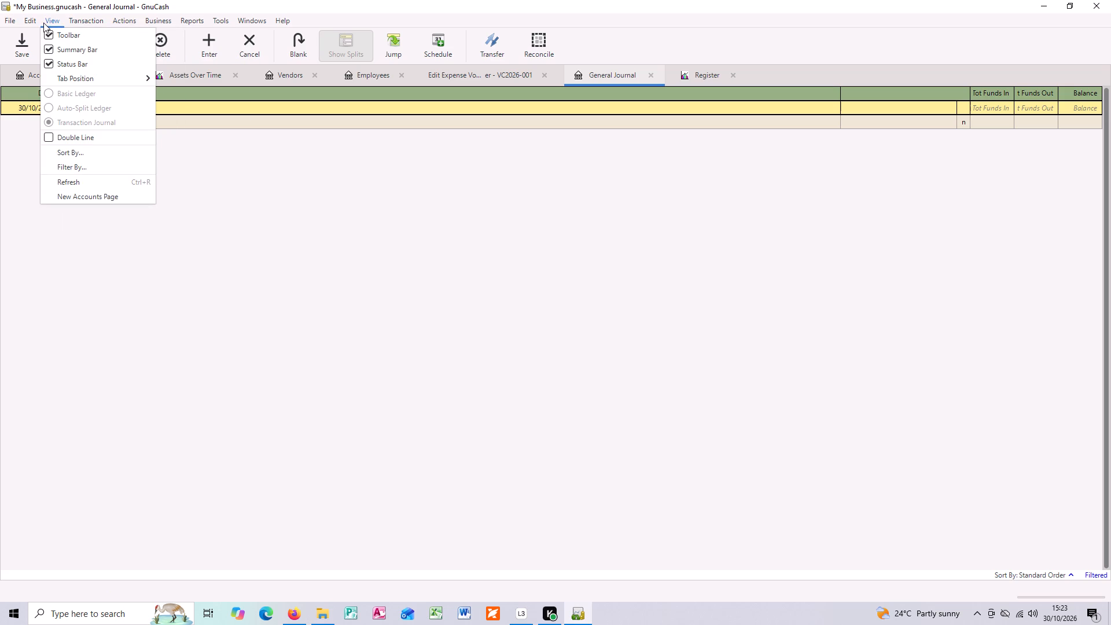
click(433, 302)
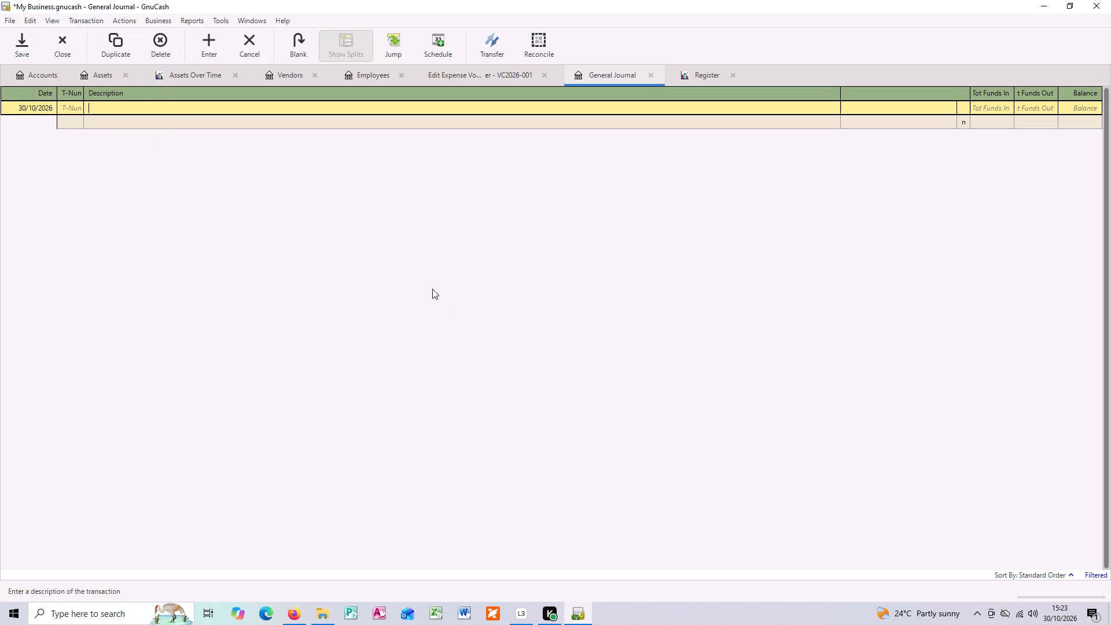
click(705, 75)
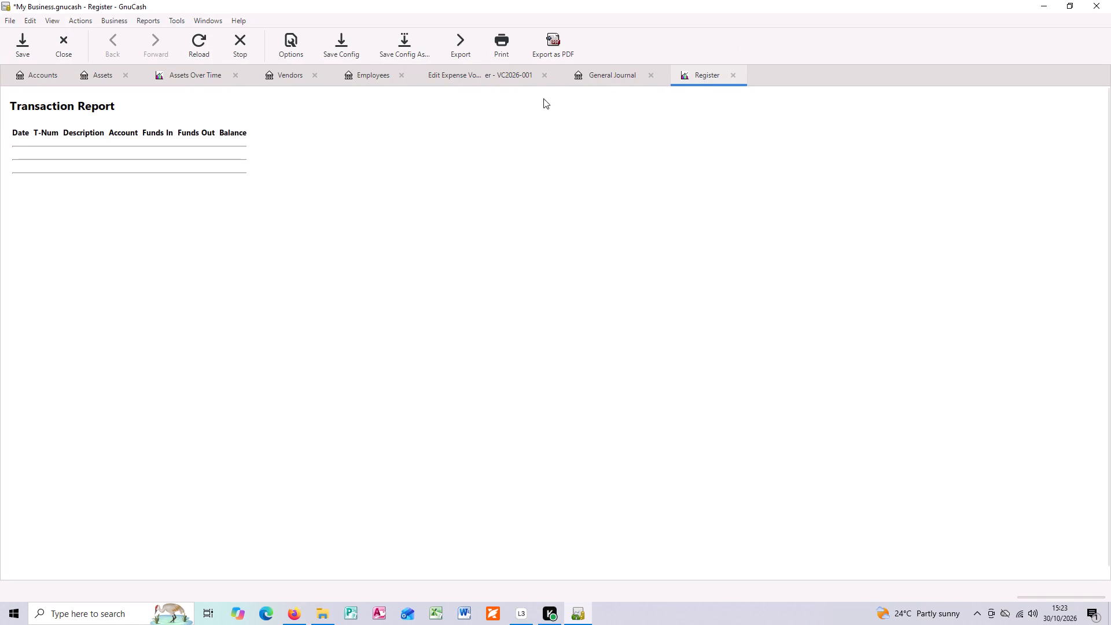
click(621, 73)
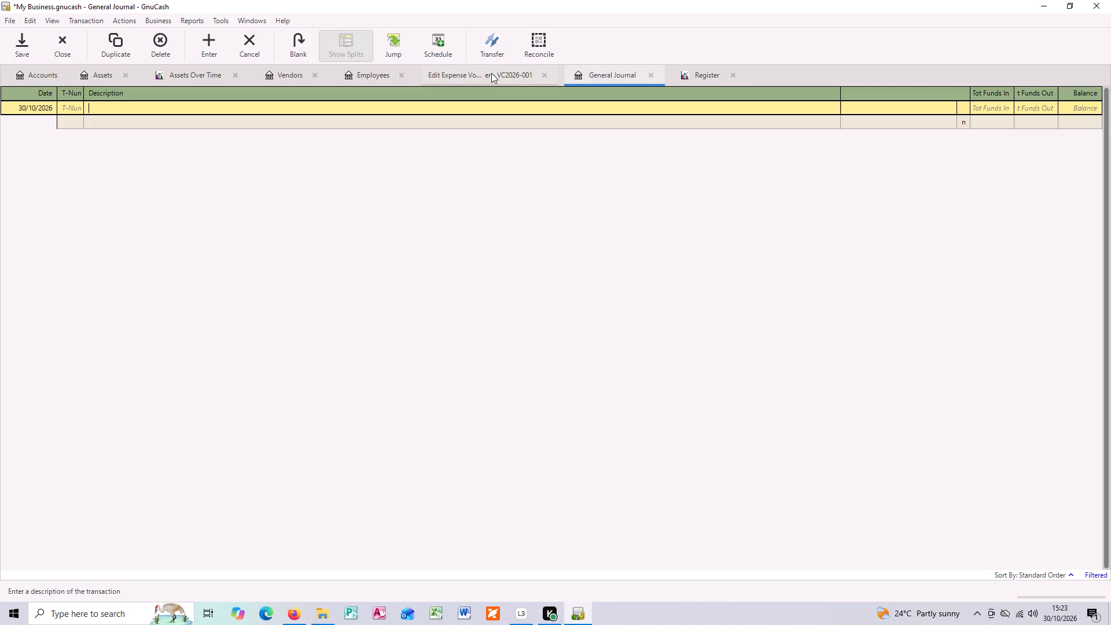
click(491, 73)
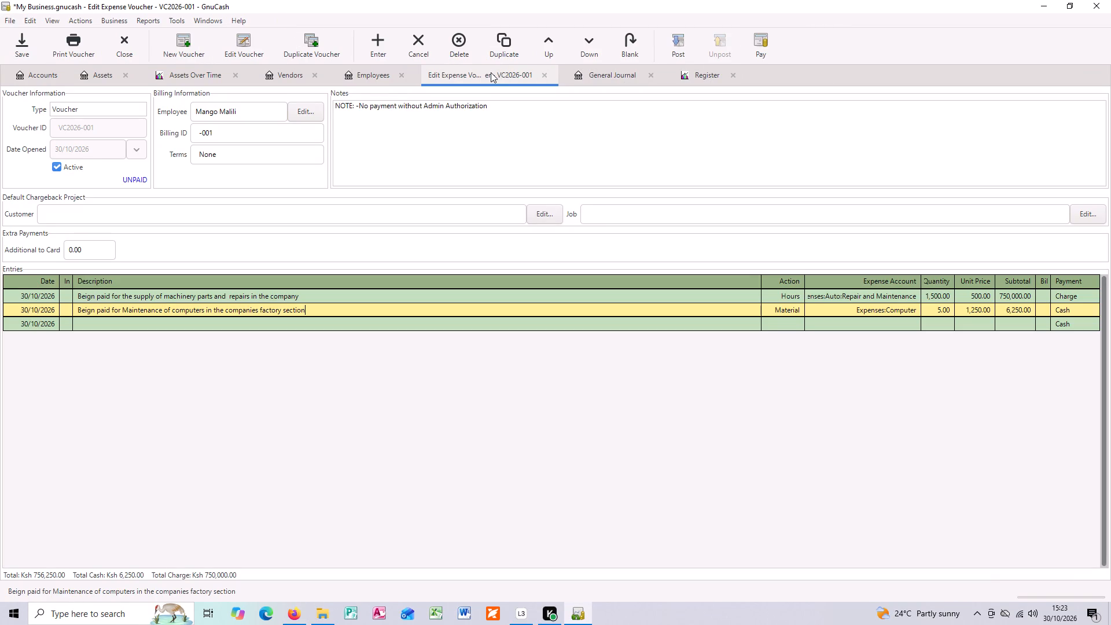
scroll(455, 124, up, 3)
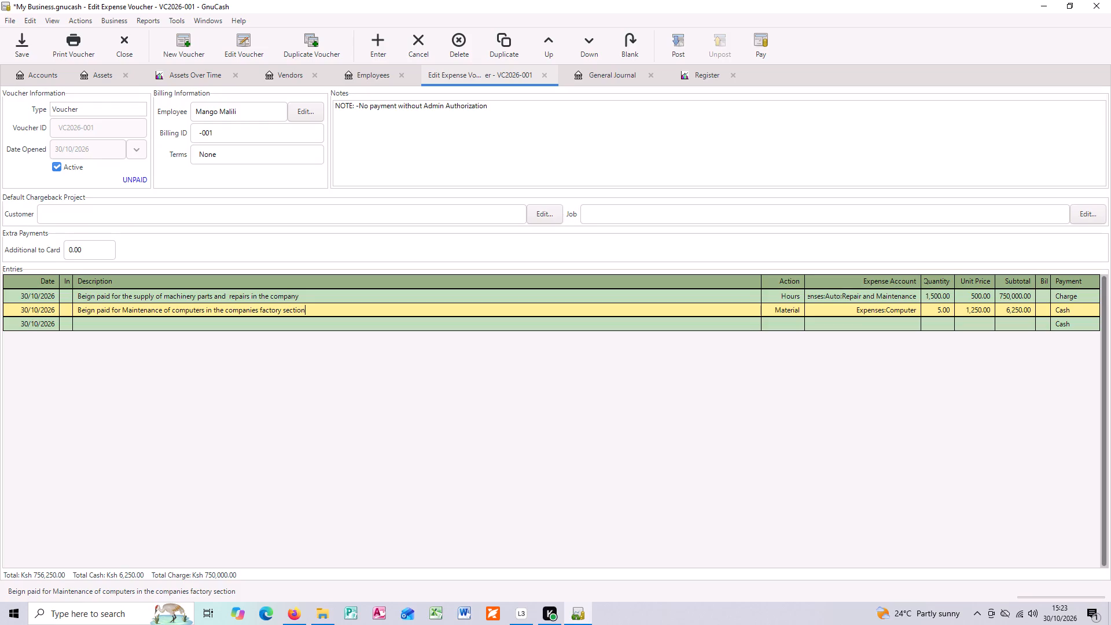
click(389, 108)
click(300, 109)
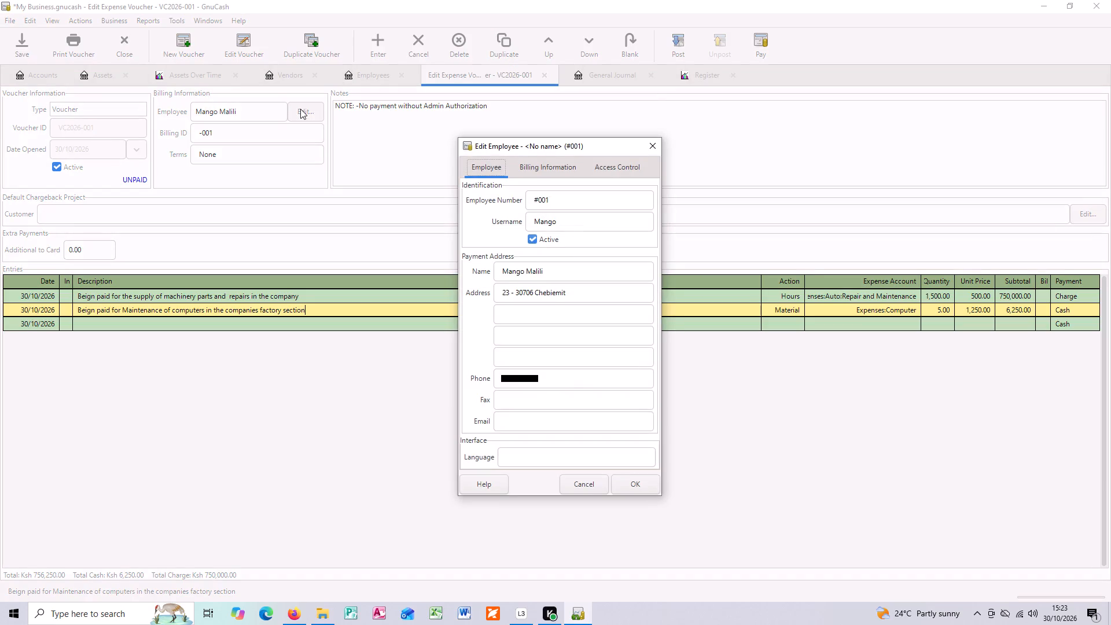
click(651, 144)
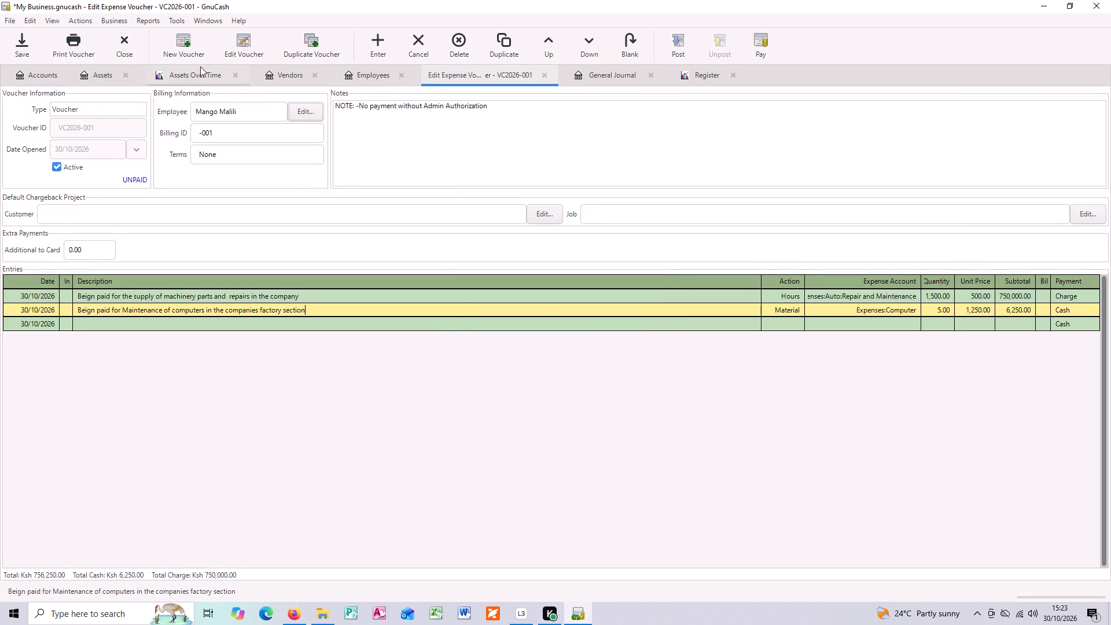
Generate the printable version of the voucher again to check it, and close the report.
click(68, 46)
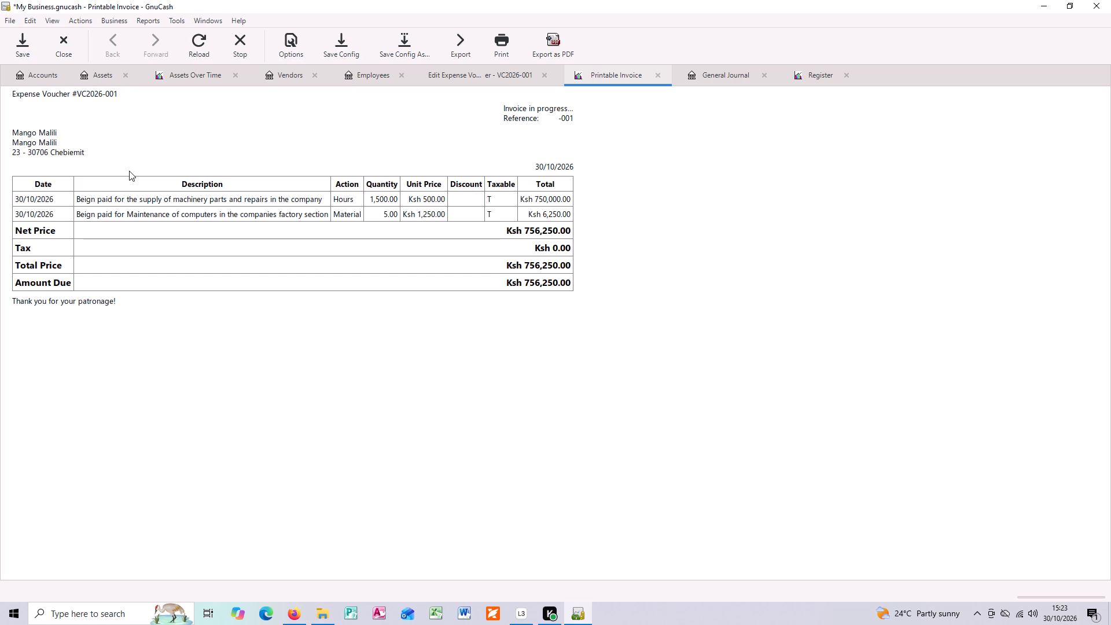
click(63, 46)
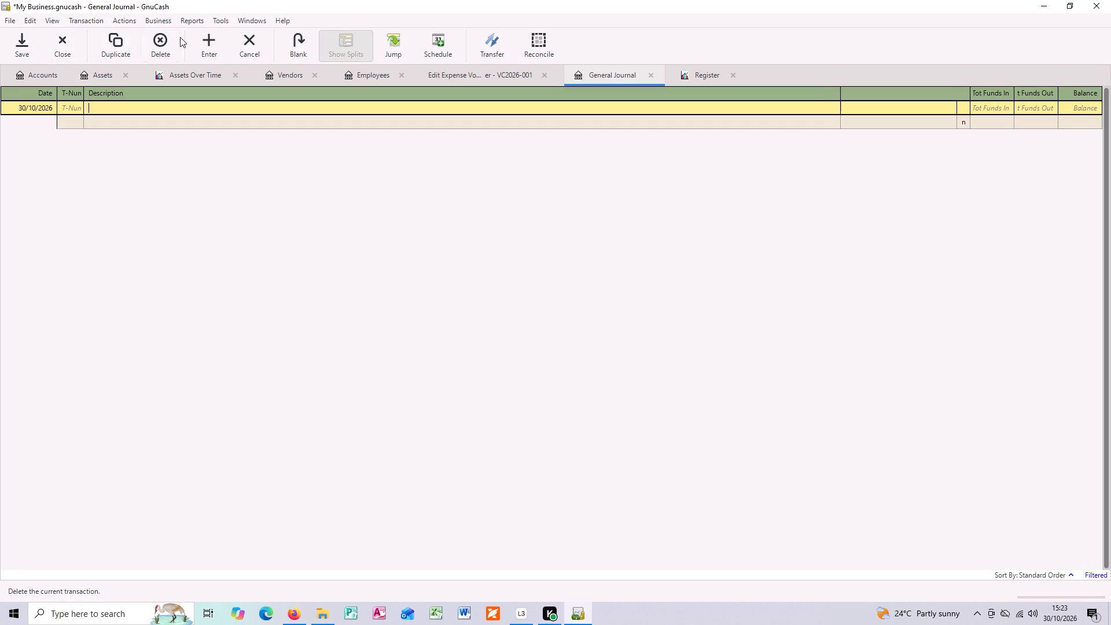
Restore the GnuCash window from full screen and reposition it so its whole width fits on the desktop.
click(1073, 5)
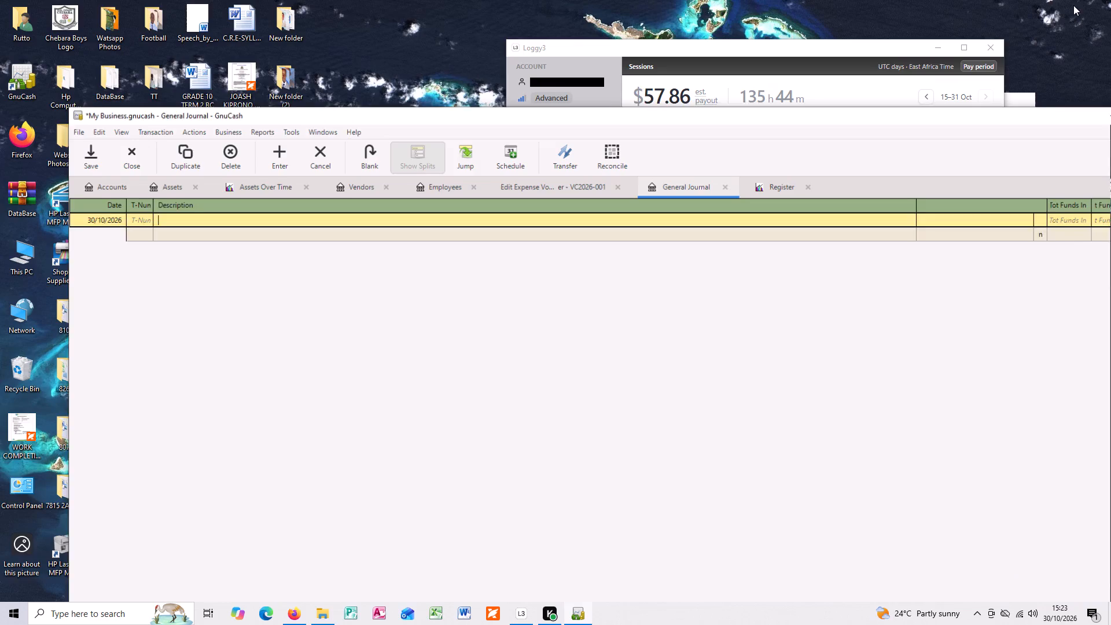
drag(936, 126, 755, 51)
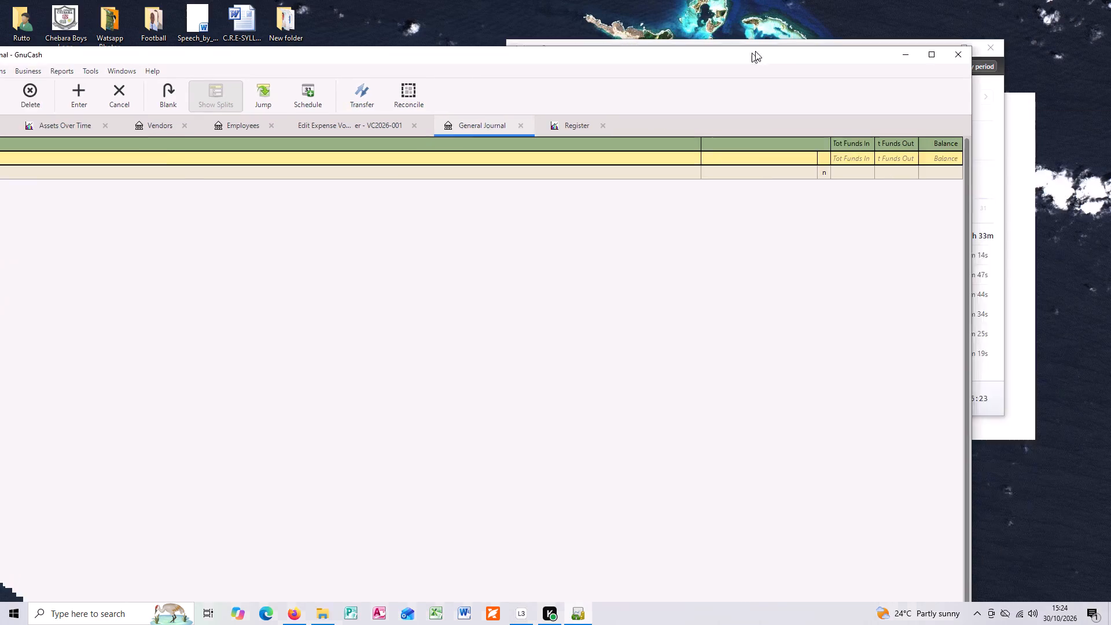
drag(755, 51, 860, 42)
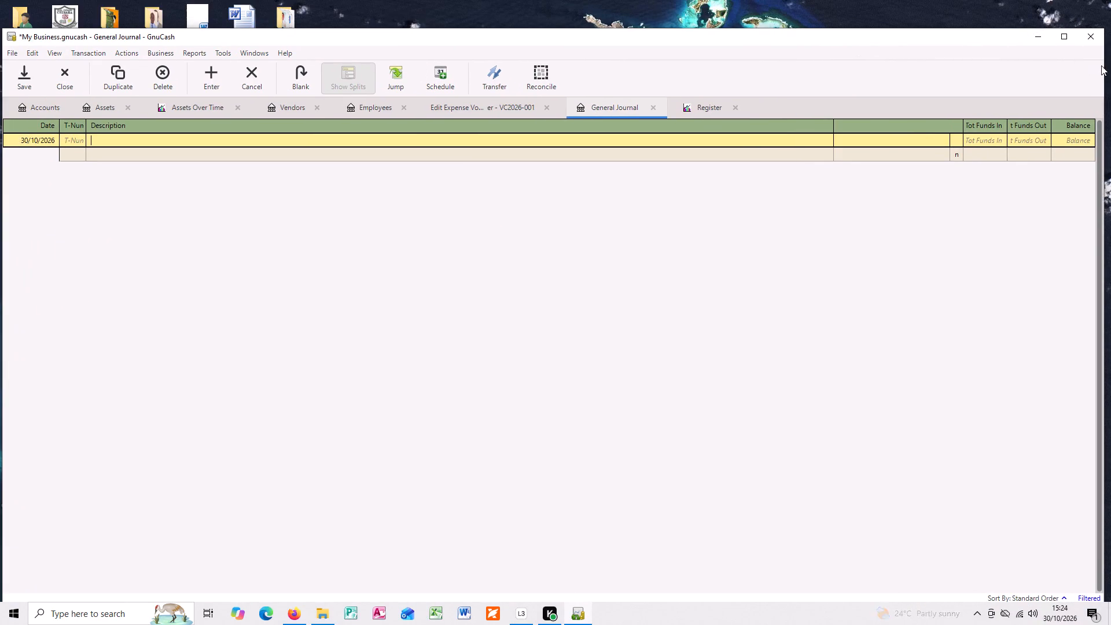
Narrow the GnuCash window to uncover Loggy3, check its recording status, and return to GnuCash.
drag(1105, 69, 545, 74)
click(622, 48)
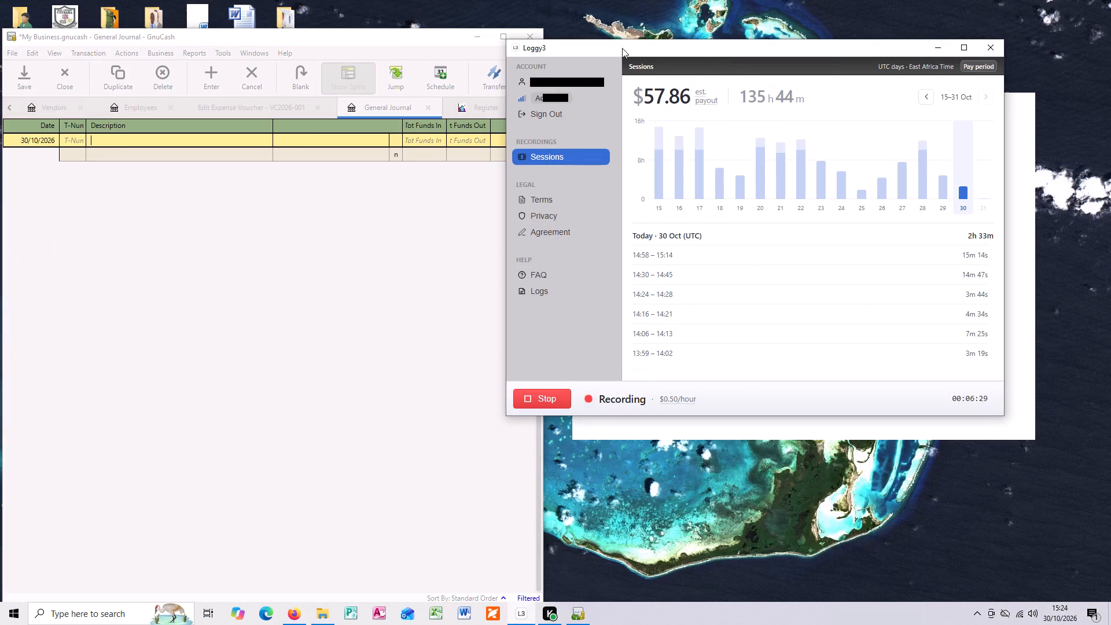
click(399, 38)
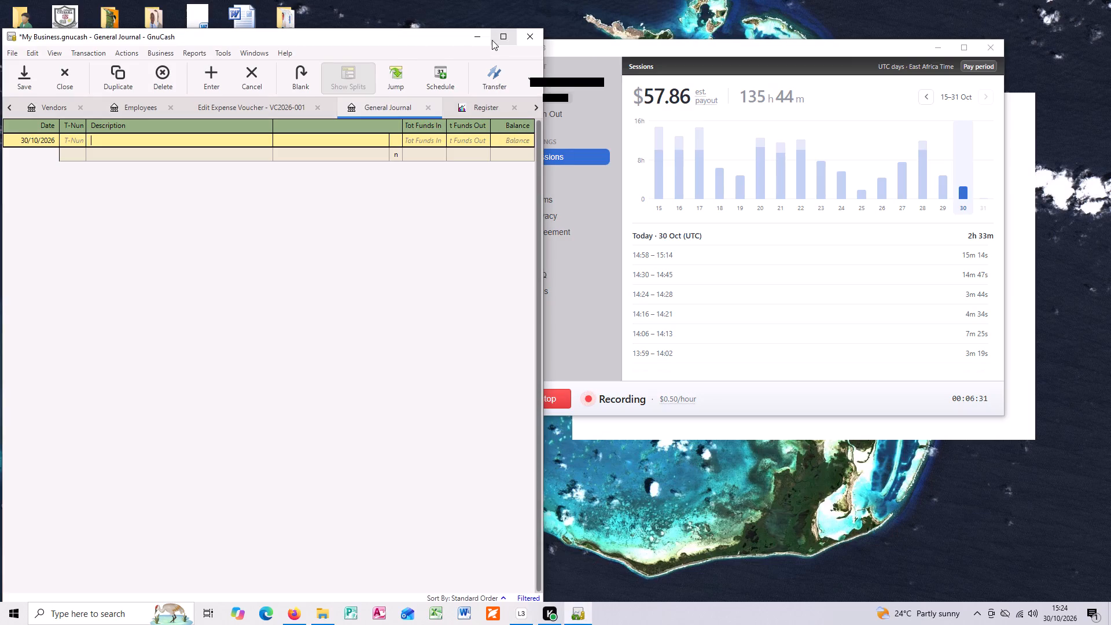
Maximize the GnuCash window and go back to expense voucher VC2026-001 to review its entries.
click(501, 37)
scroll(380, 129, up, 4)
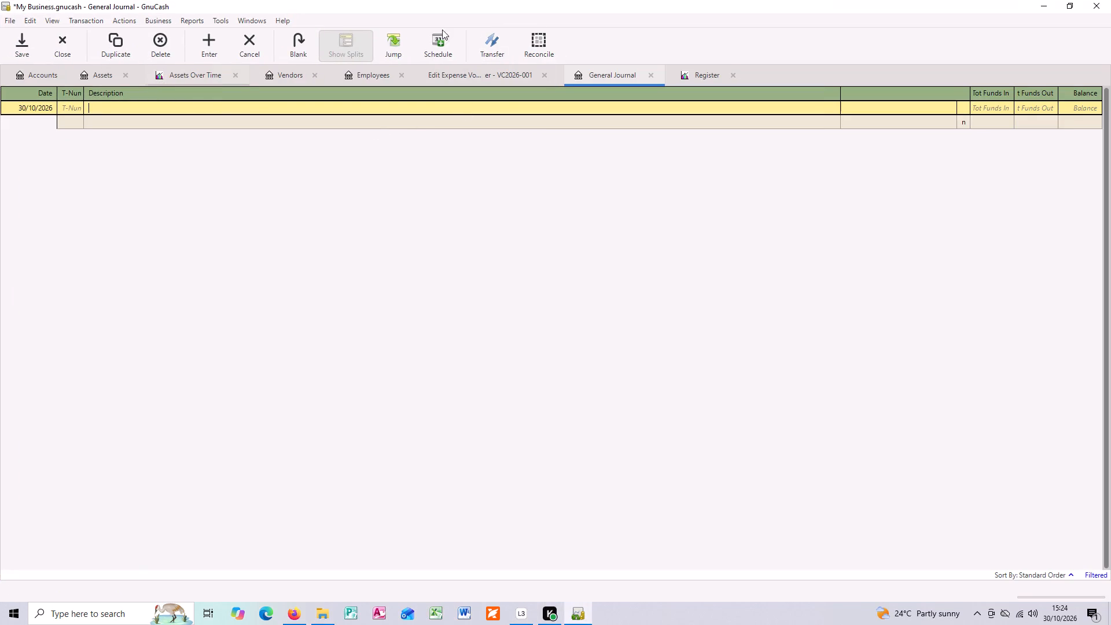
click(481, 76)
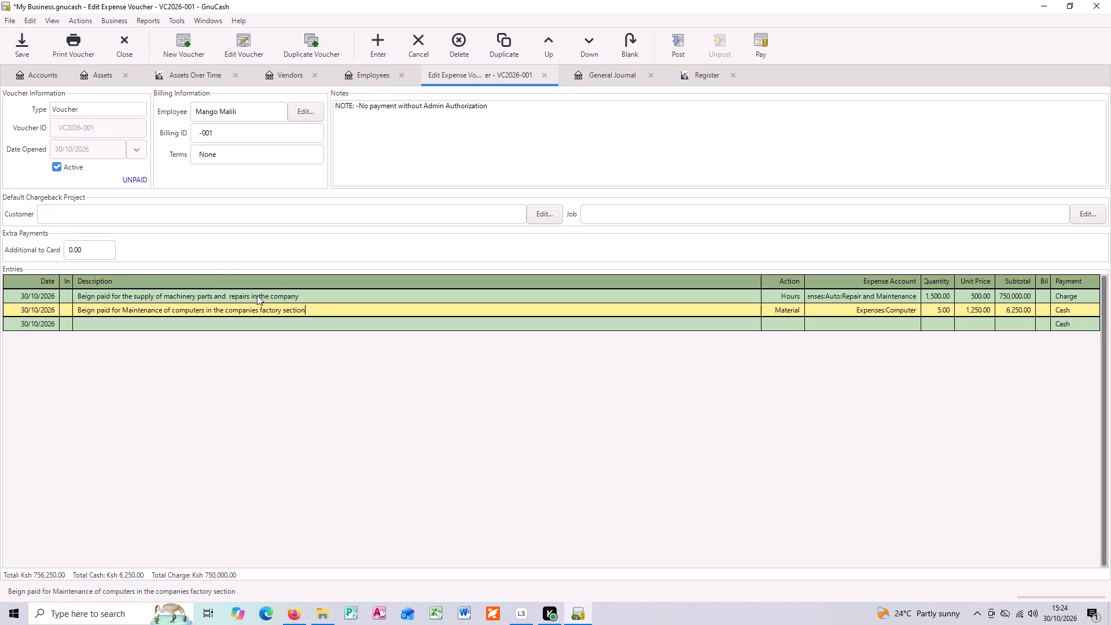
scroll(257, 295, down, 4)
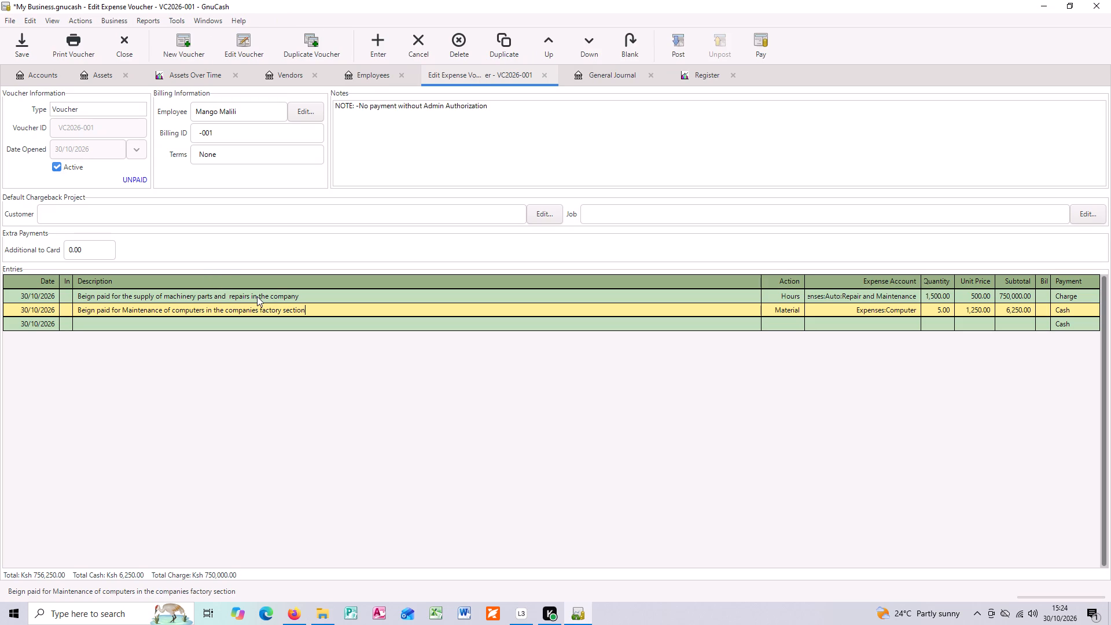
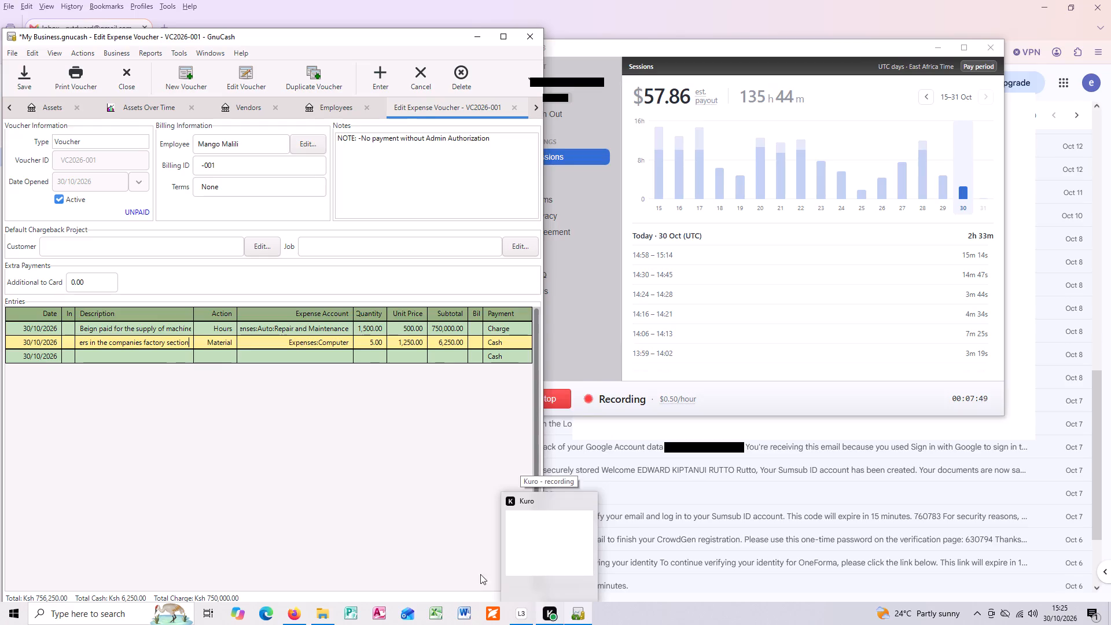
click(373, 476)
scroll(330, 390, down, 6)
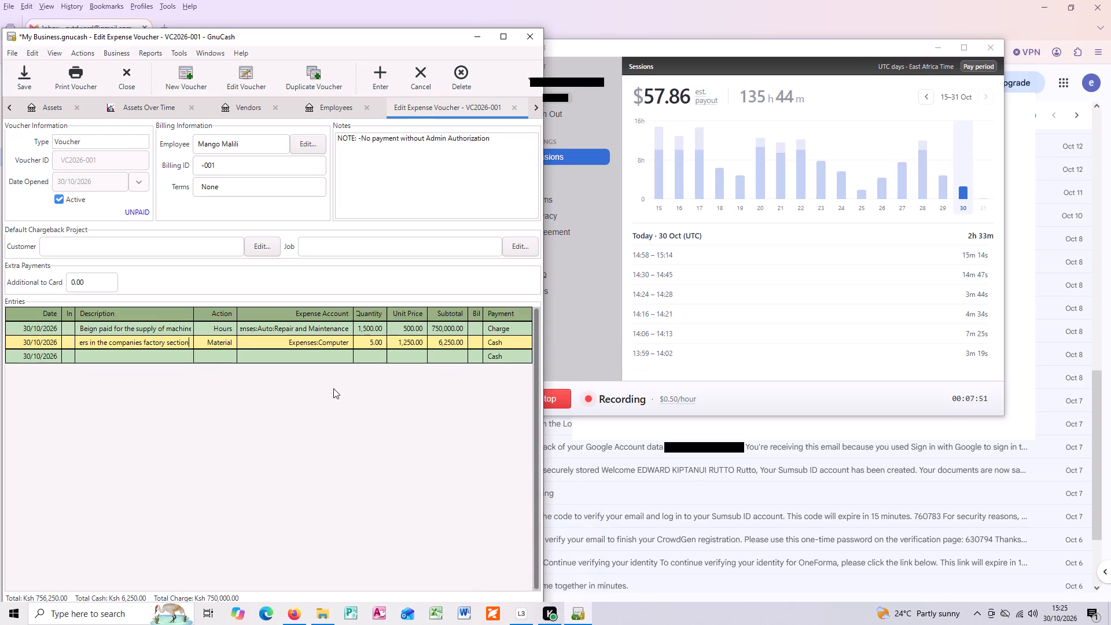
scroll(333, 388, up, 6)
Bring the Loggy3 window to the front and move it so it partly overlaps the GnuCash voucher window.
drag(696, 45, 585, 54)
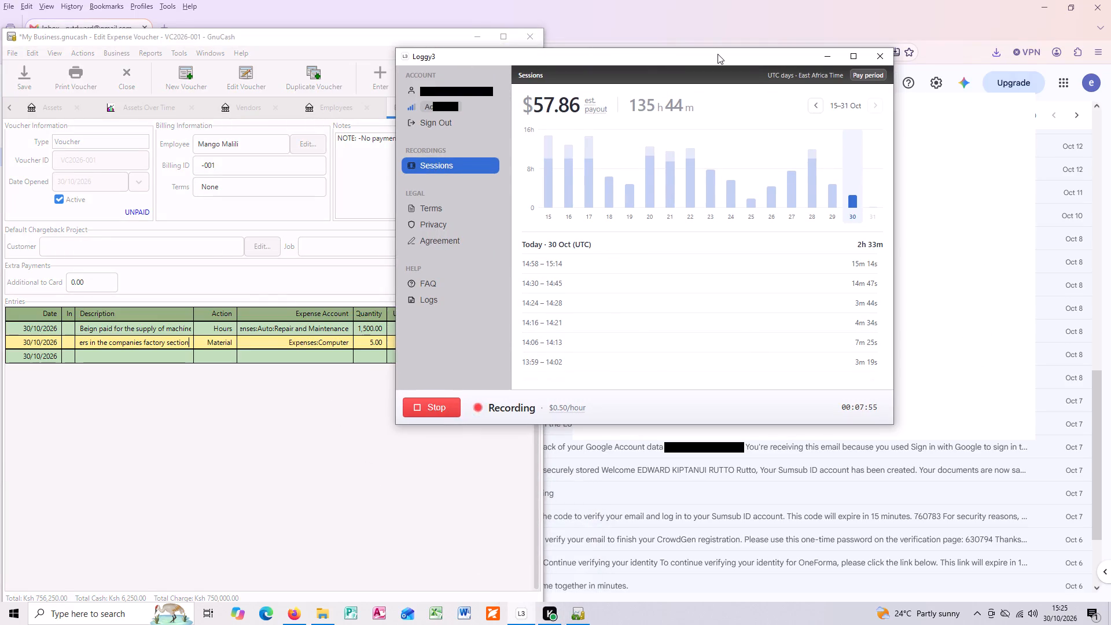
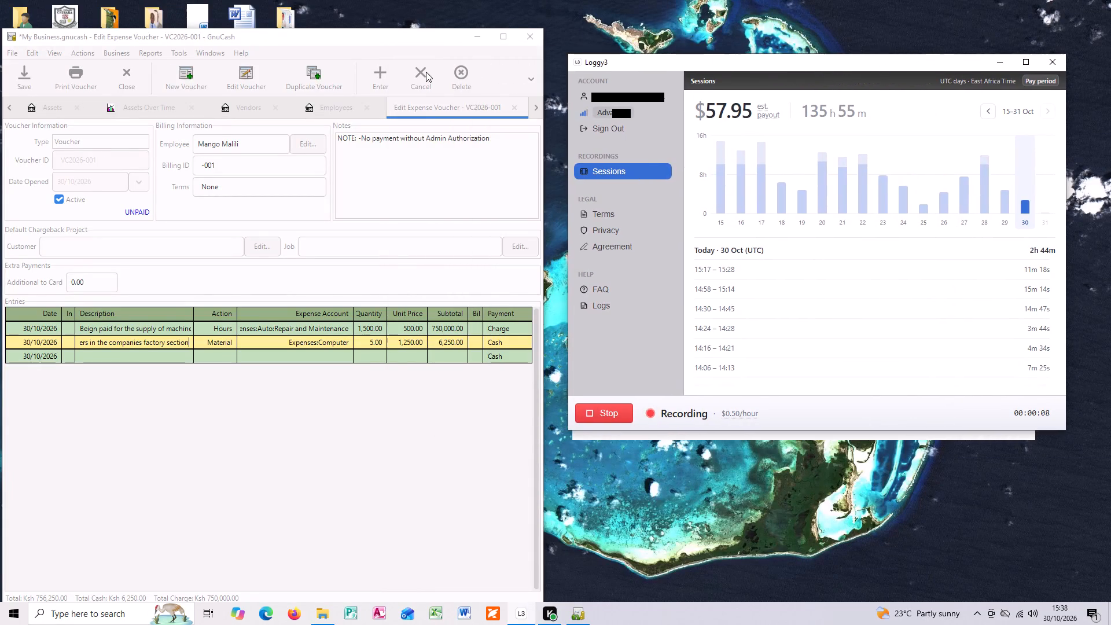
Move the GnuCash window toward the middle of the desktop, clear of the first columns of desktop icons.
drag(385, 36, 507, 31)
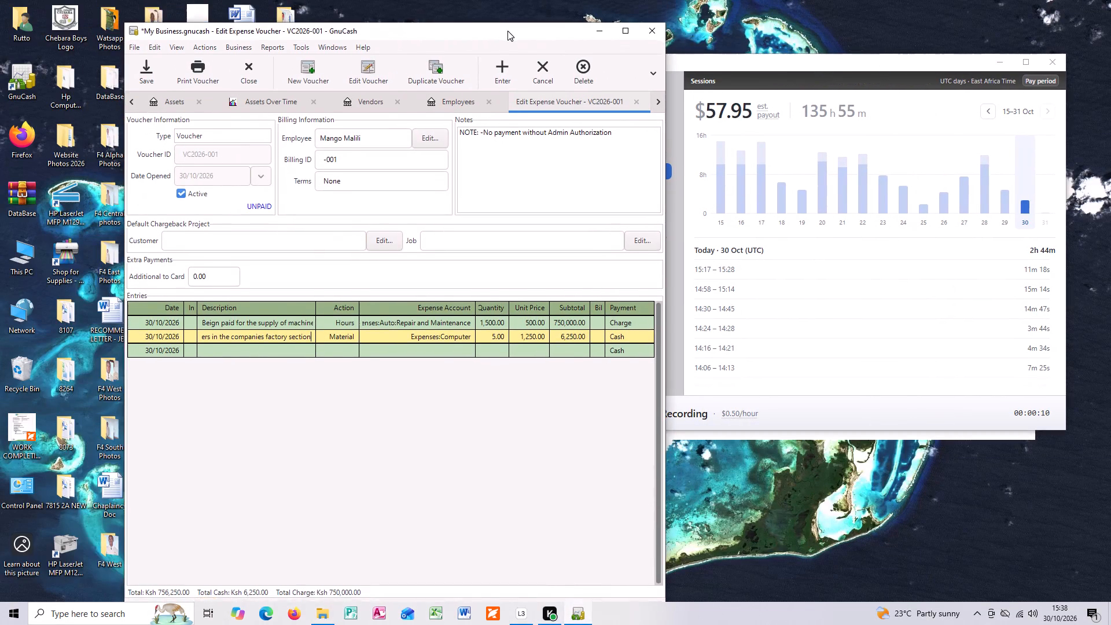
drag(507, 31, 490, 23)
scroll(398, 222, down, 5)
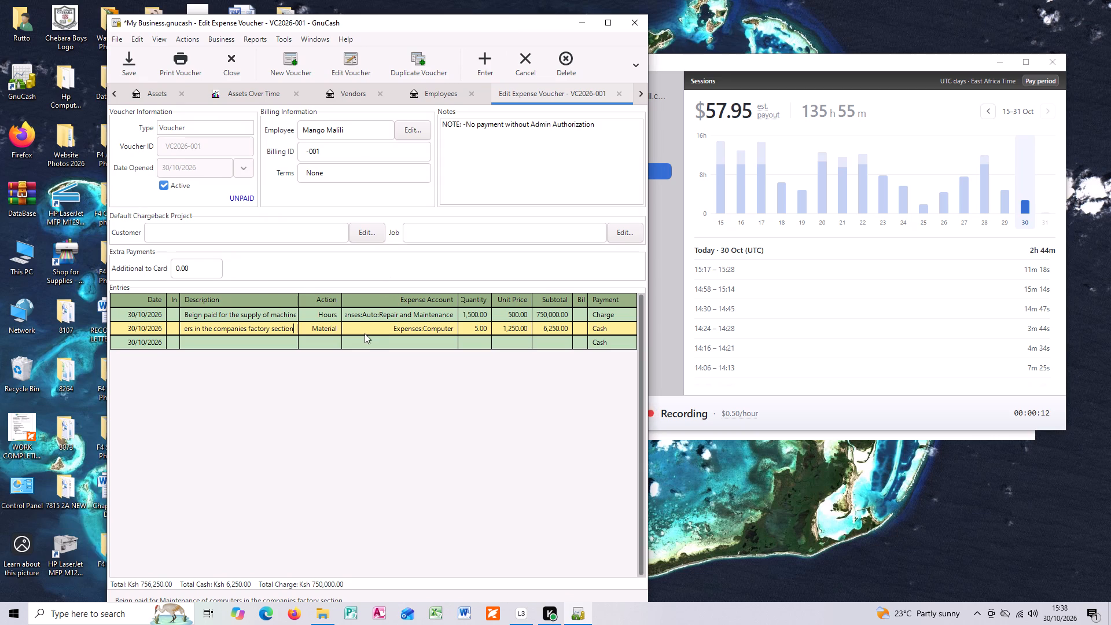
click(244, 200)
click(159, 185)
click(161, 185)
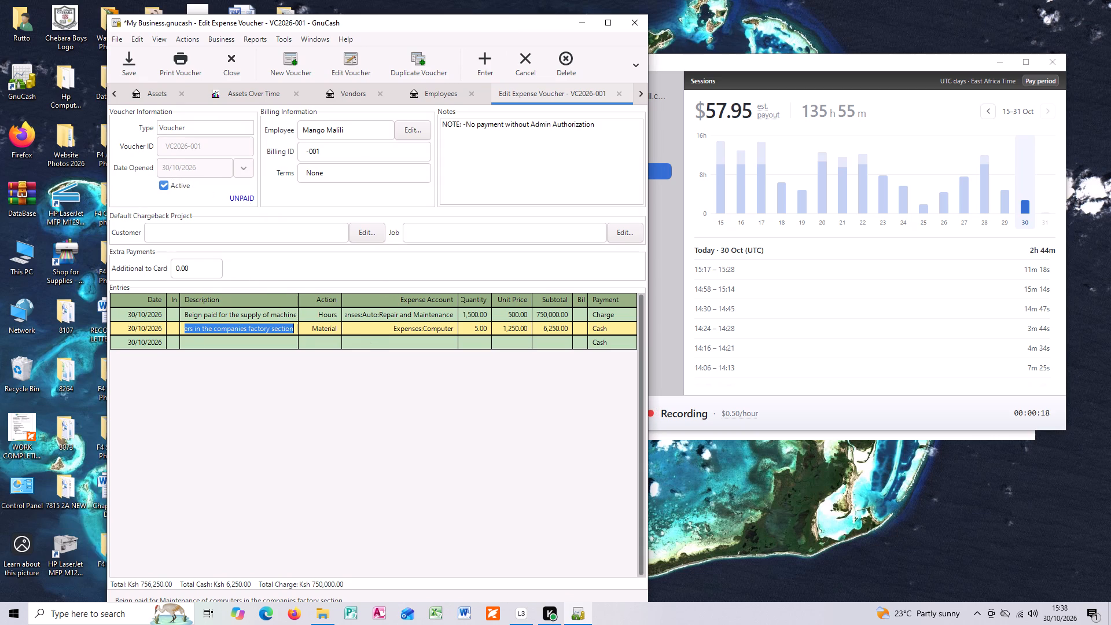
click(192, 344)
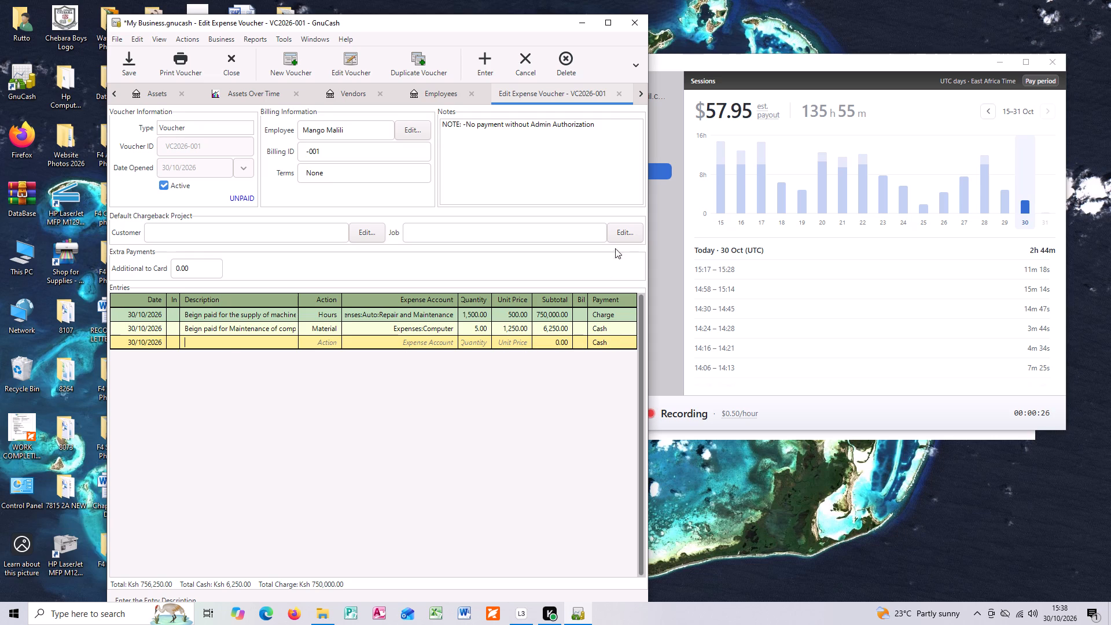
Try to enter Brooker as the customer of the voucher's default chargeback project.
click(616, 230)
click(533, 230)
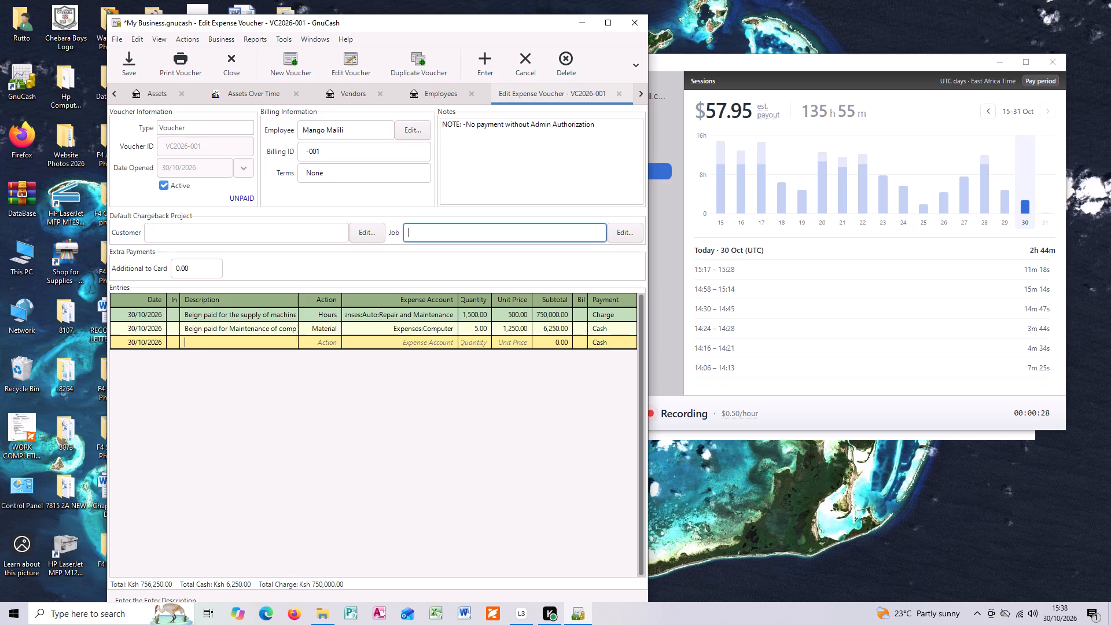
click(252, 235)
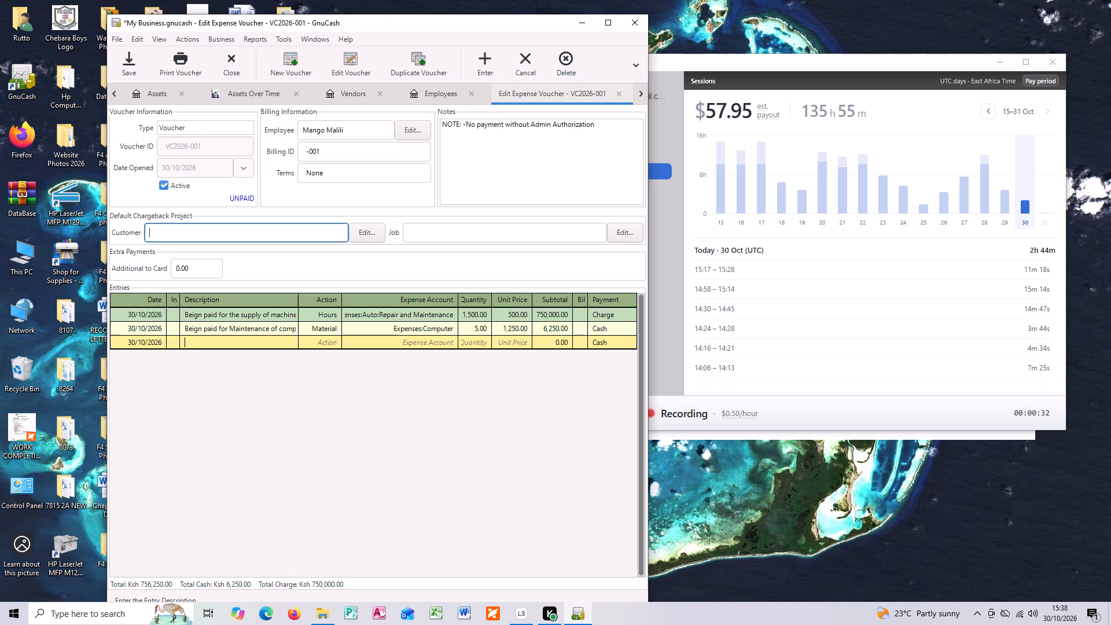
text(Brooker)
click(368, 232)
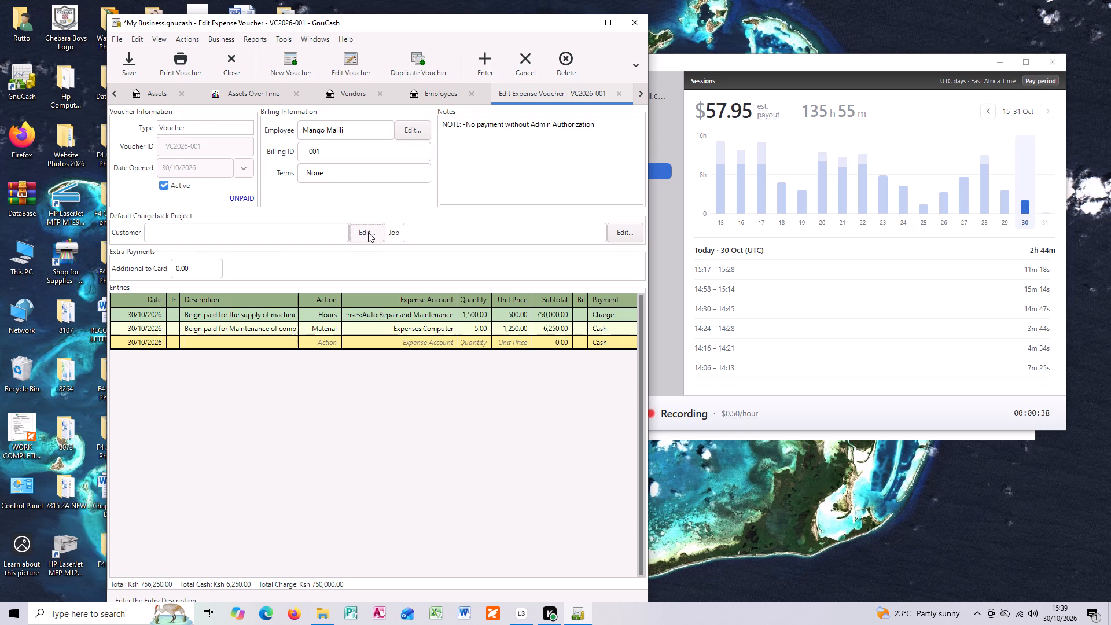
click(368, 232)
Set the voucher's extra payment Additional to Card amount to 2000.
click(199, 270)
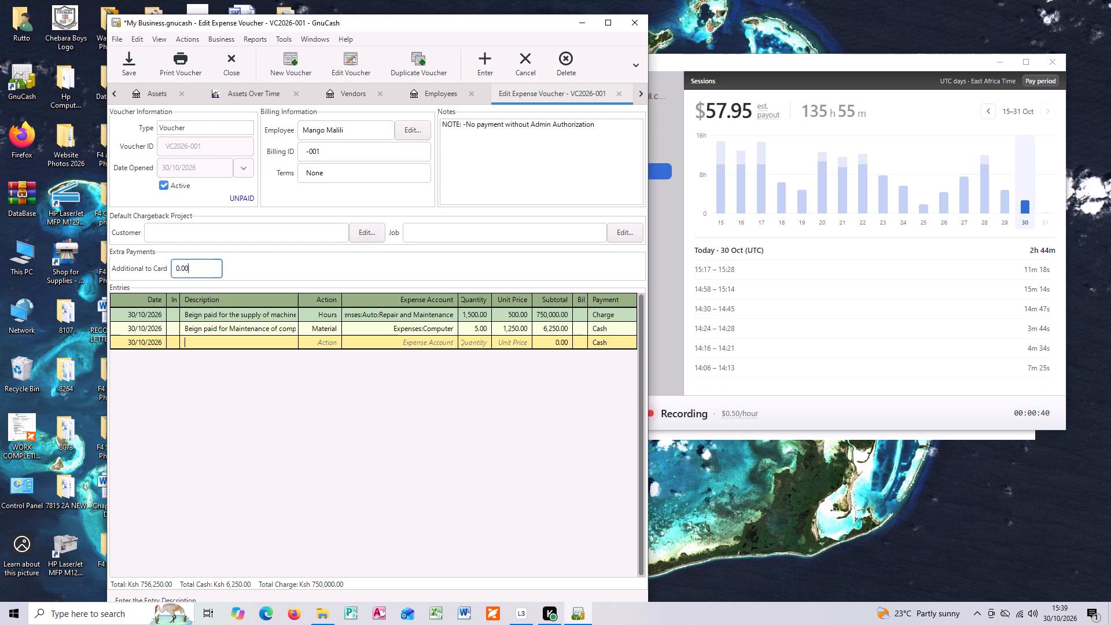
drag(199, 270, 150, 273)
text(2000)
click(204, 318)
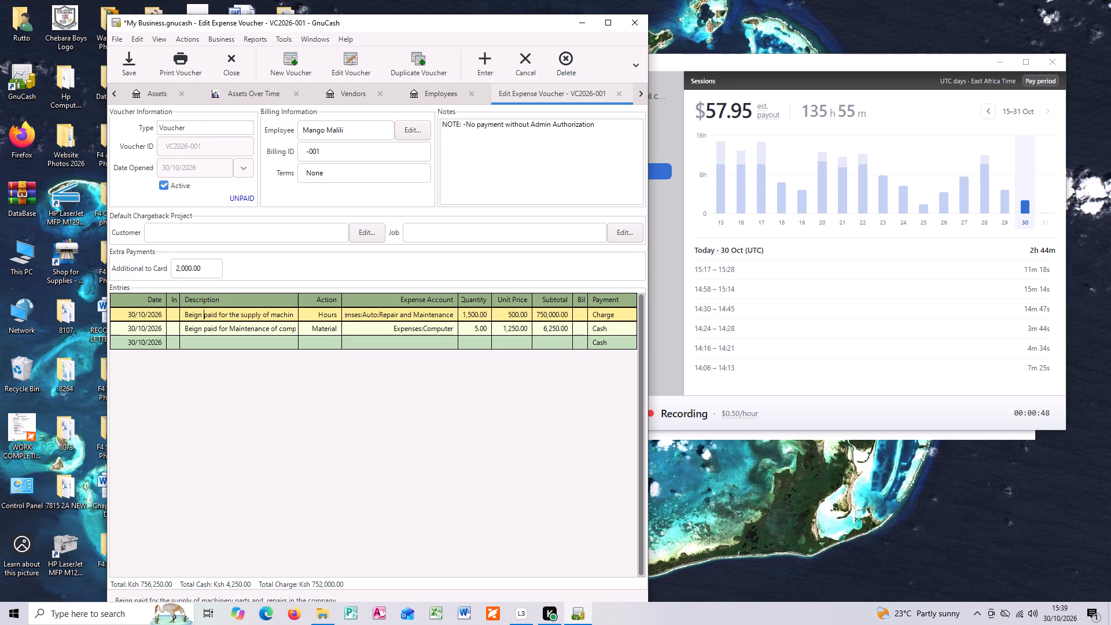
Generate the printable version of expense voucher VC2026-001 to check its entries and totals, and close the report.
click(182, 65)
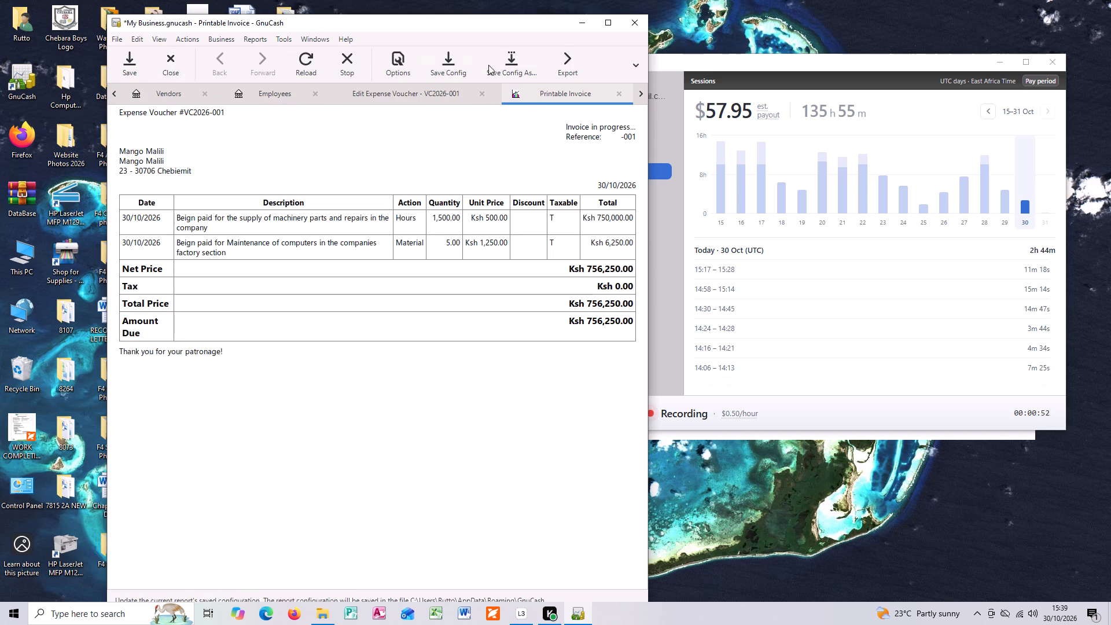
click(173, 72)
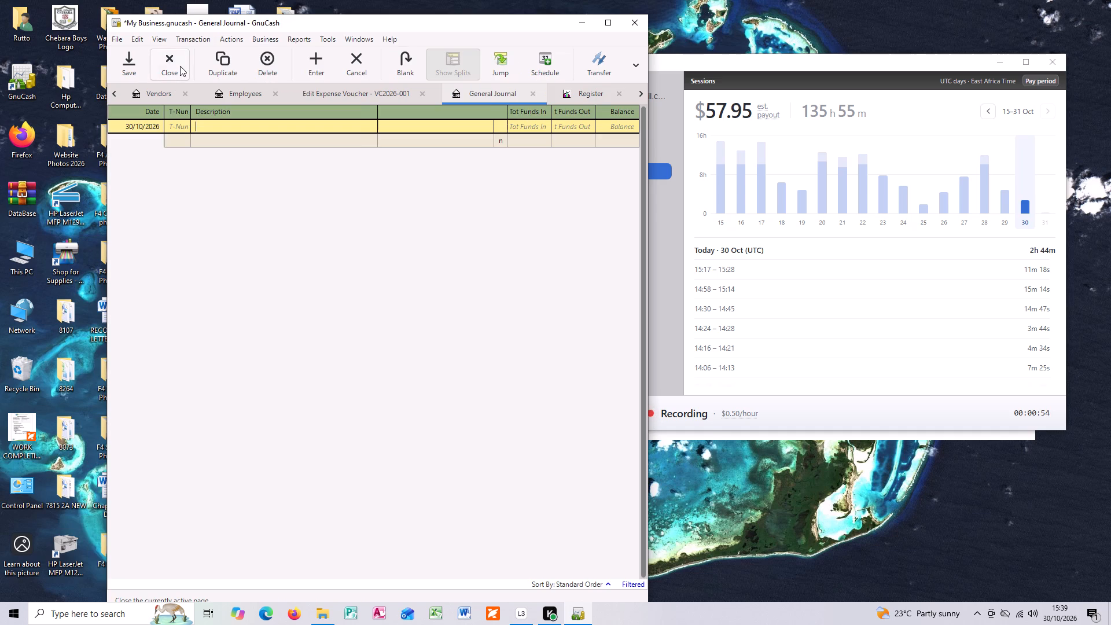
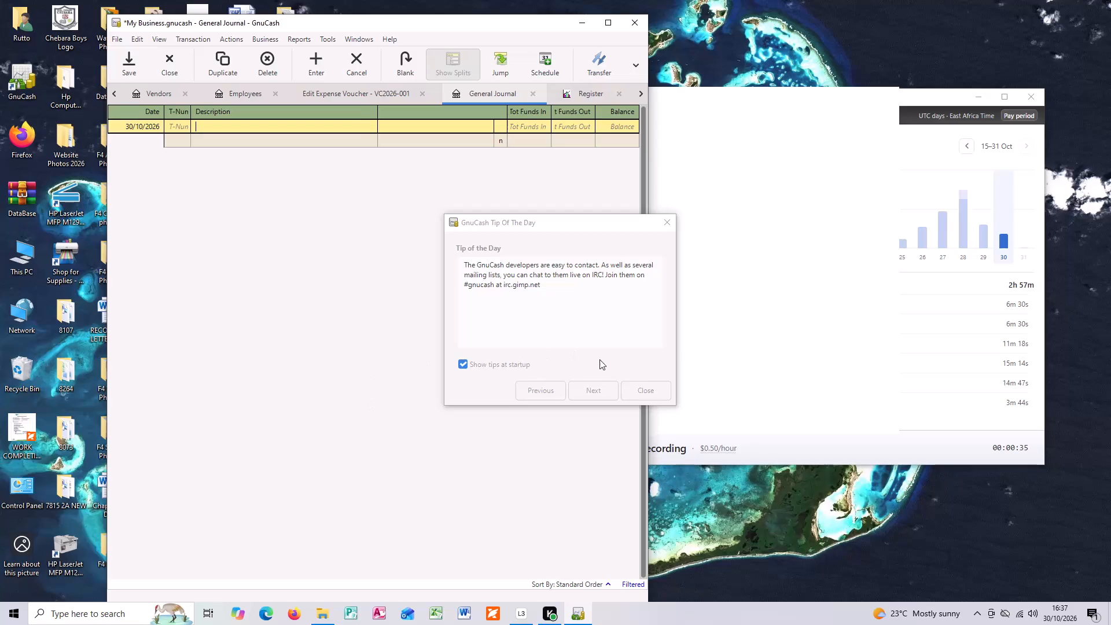
Close the Tip of the Day and bring up expense voucher VC2026-001 to look over its details.
click(645, 388)
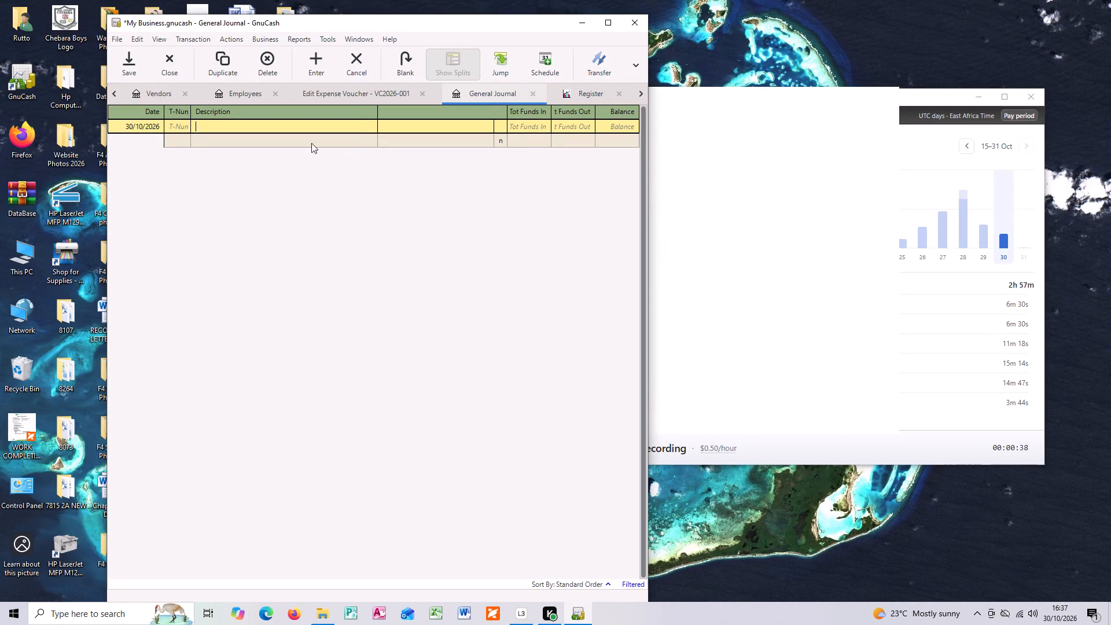
click(336, 93)
scroll(386, 324, up, 3)
click(209, 130)
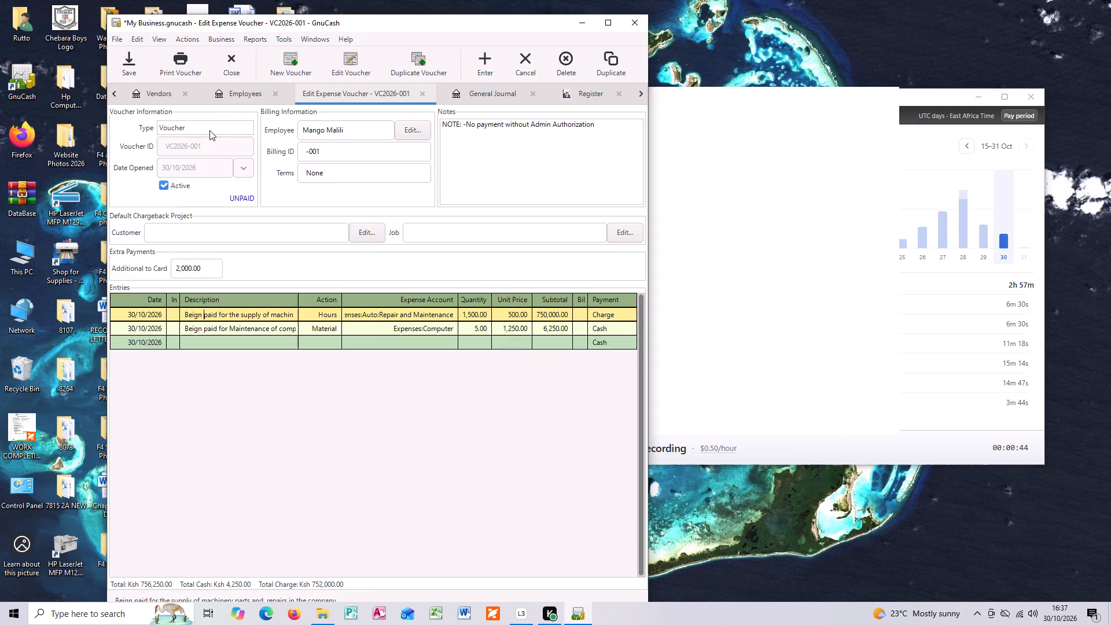
From the employee list, examine the Employee, Billing Information and Access Control pages of a blank new-employee form, and cancel it.
click(231, 90)
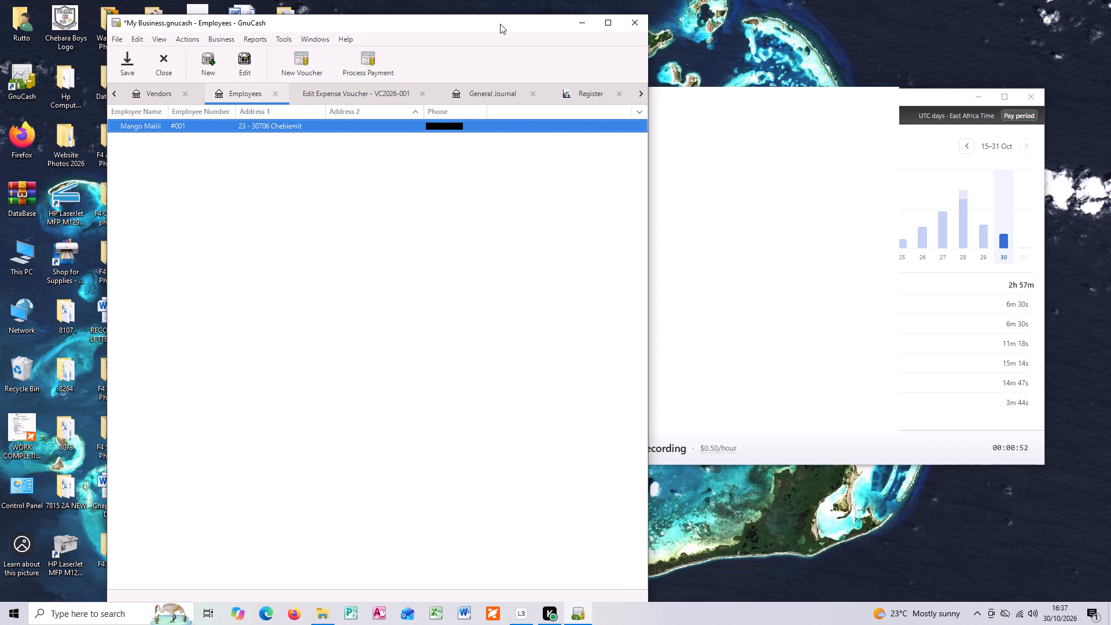
click(210, 66)
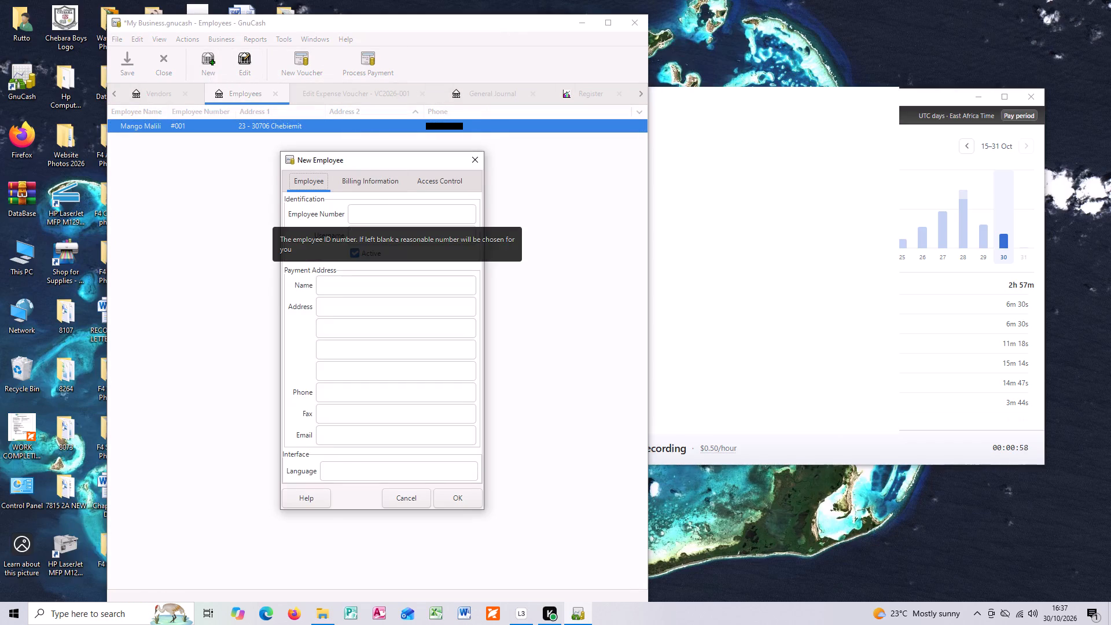
click(357, 179)
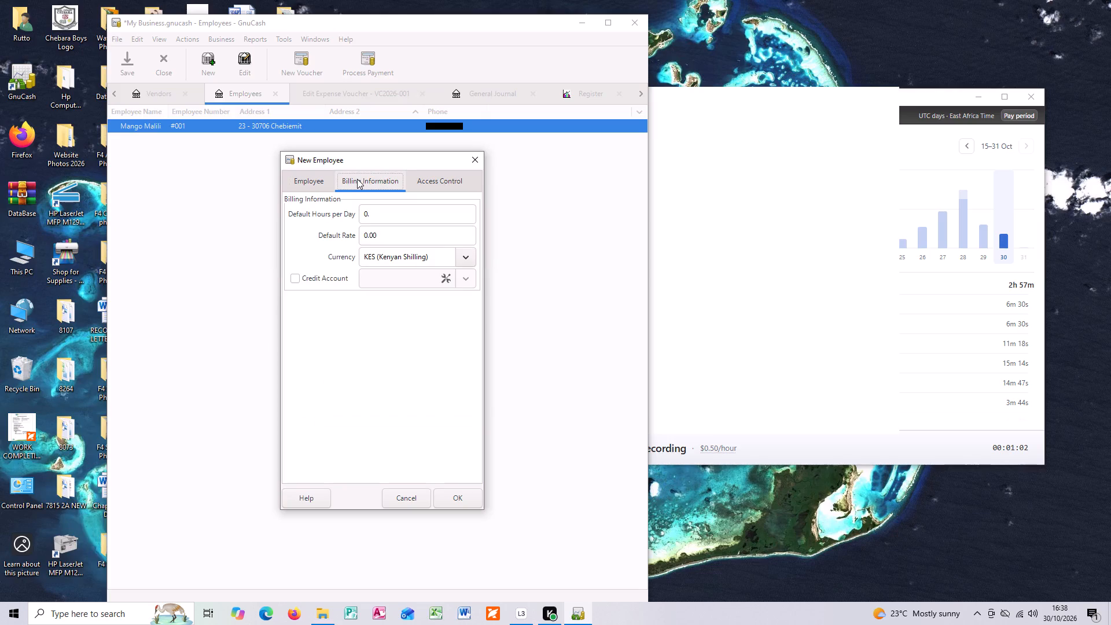
click(440, 179)
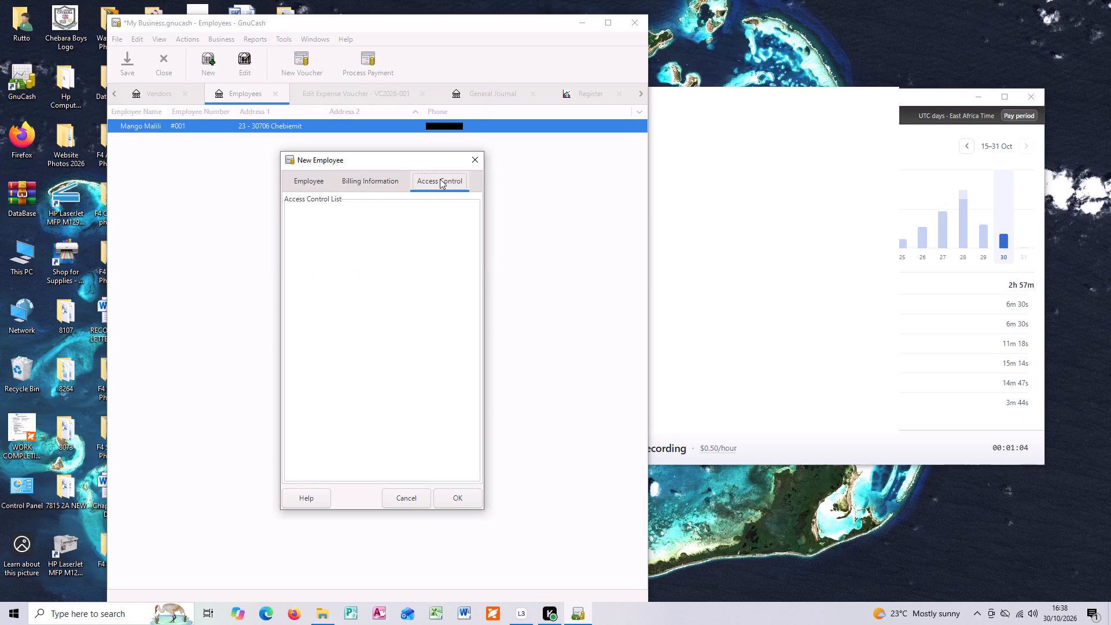
click(387, 179)
click(312, 178)
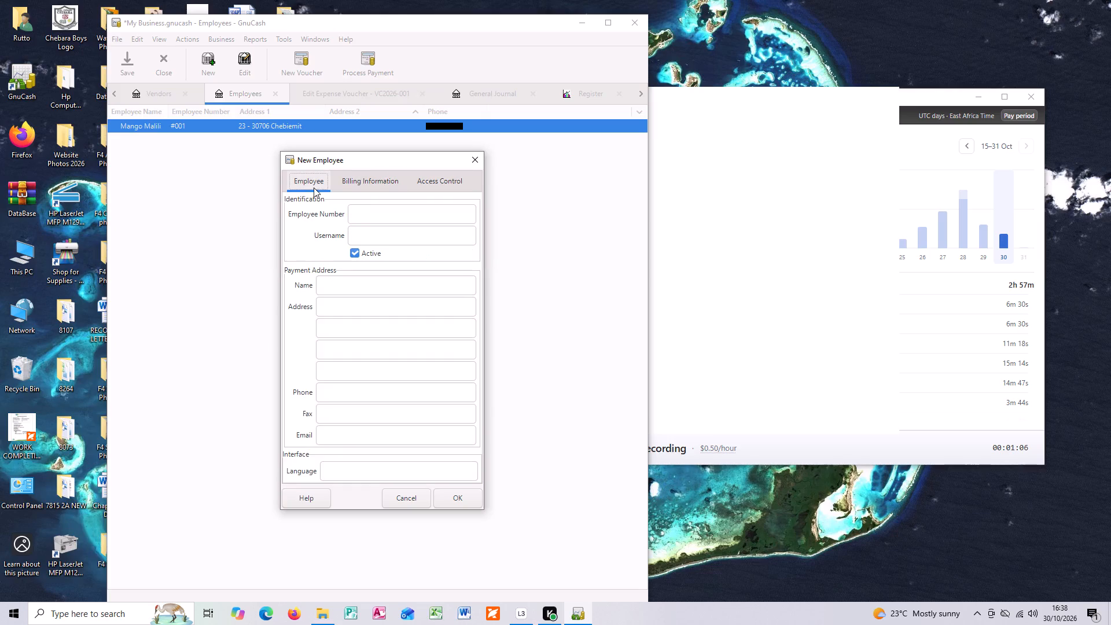
click(340, 287)
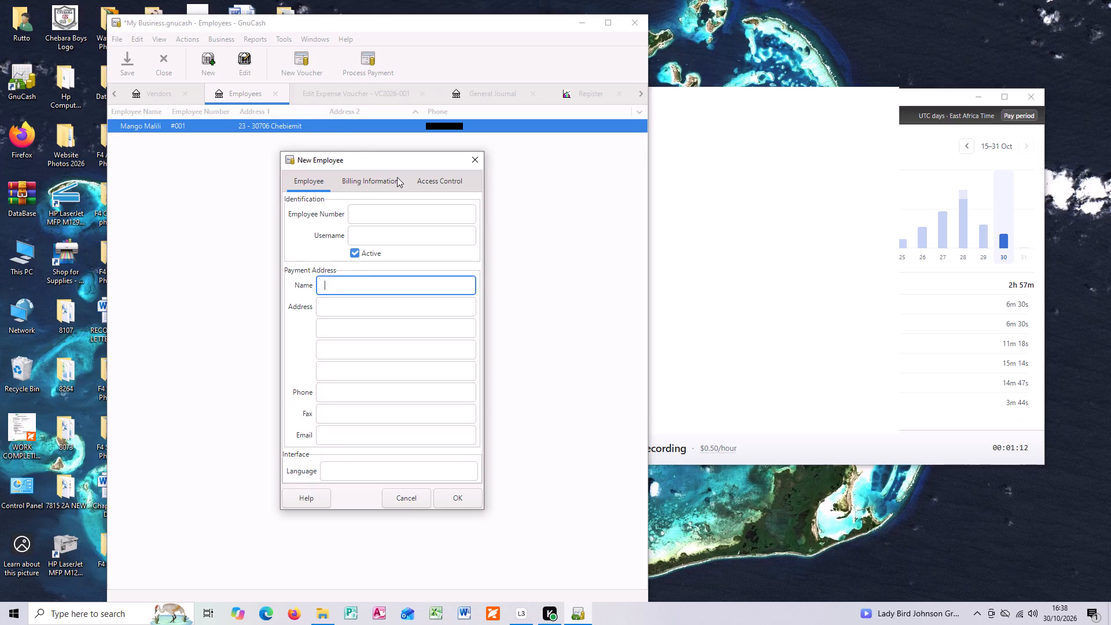
click(425, 497)
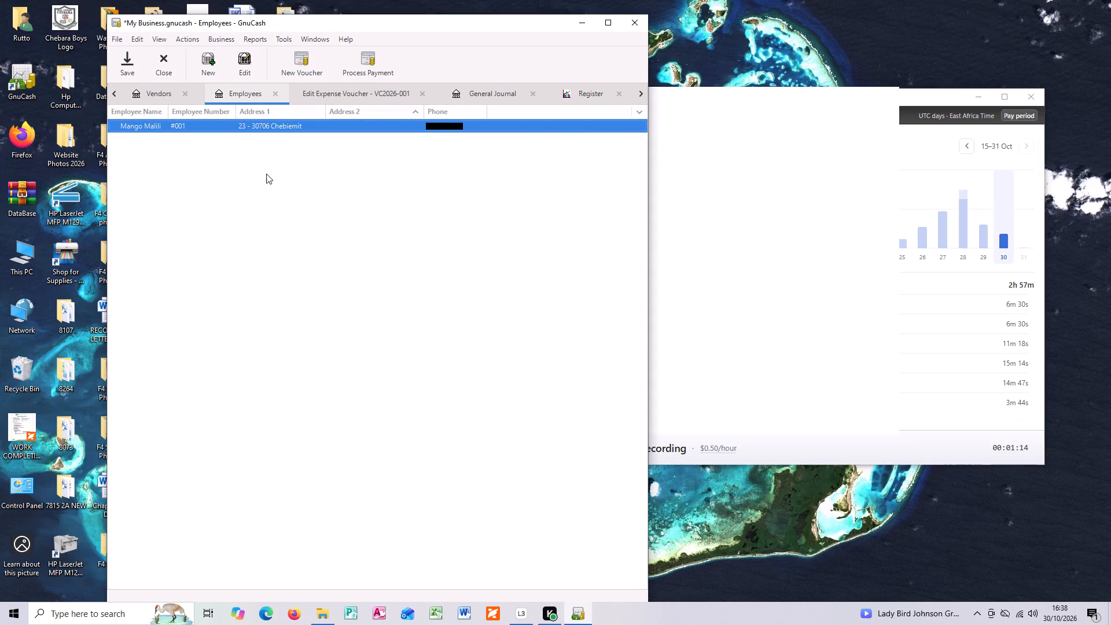
View a blank new expense voucher form for employee #001 and dismiss it without creating a voucher.
click(303, 56)
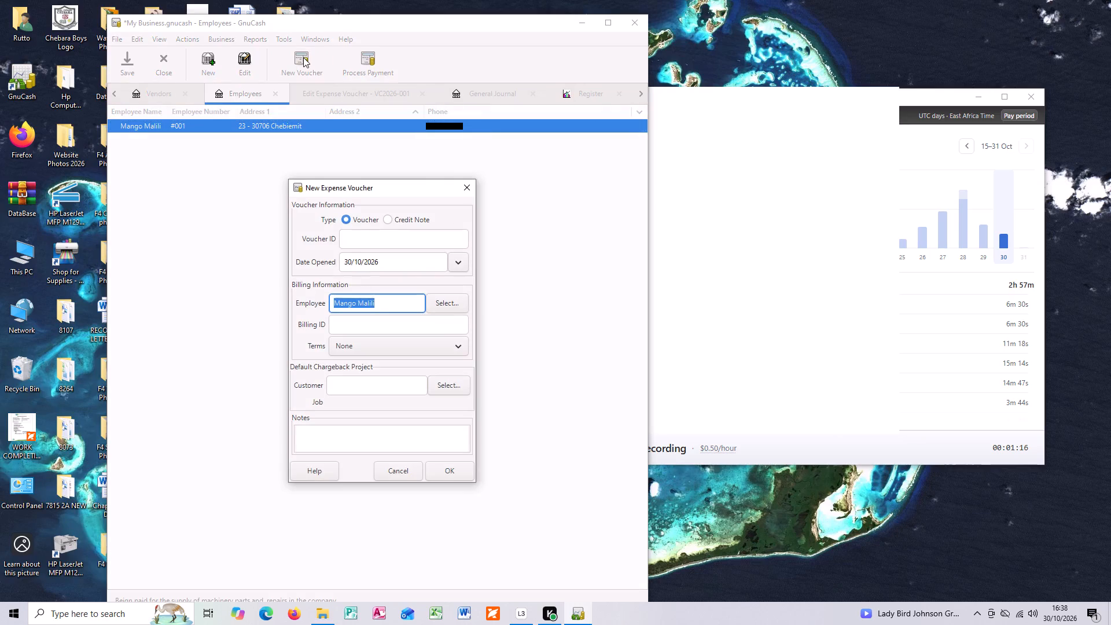
click(467, 189)
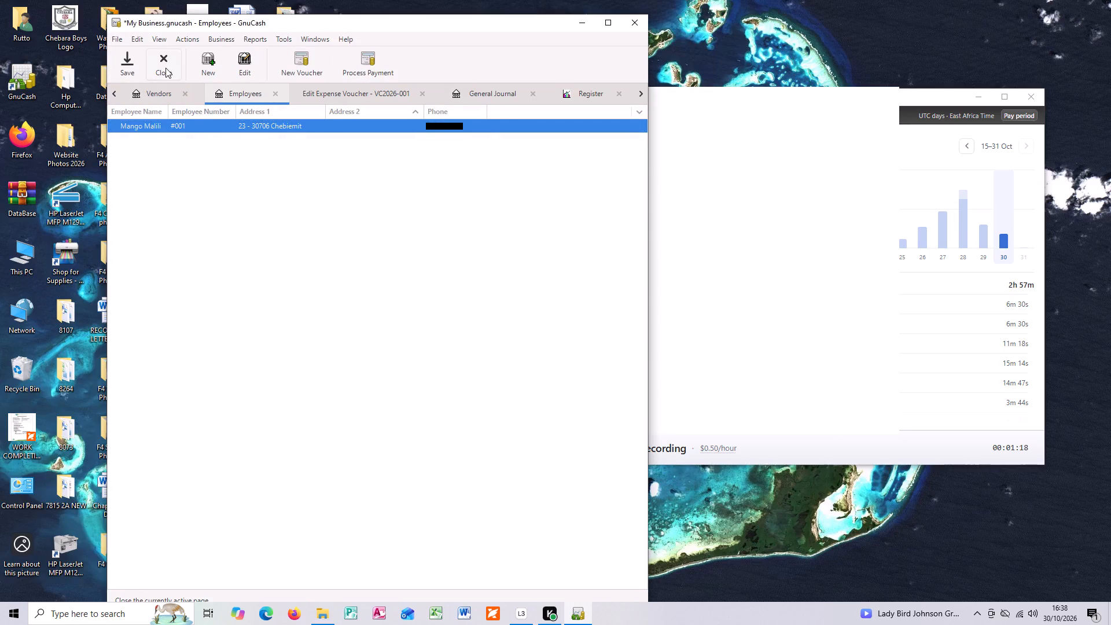
Generate the printable version of expense voucher VC2026-001 again to review its entries and totals, and close the report.
click(344, 85)
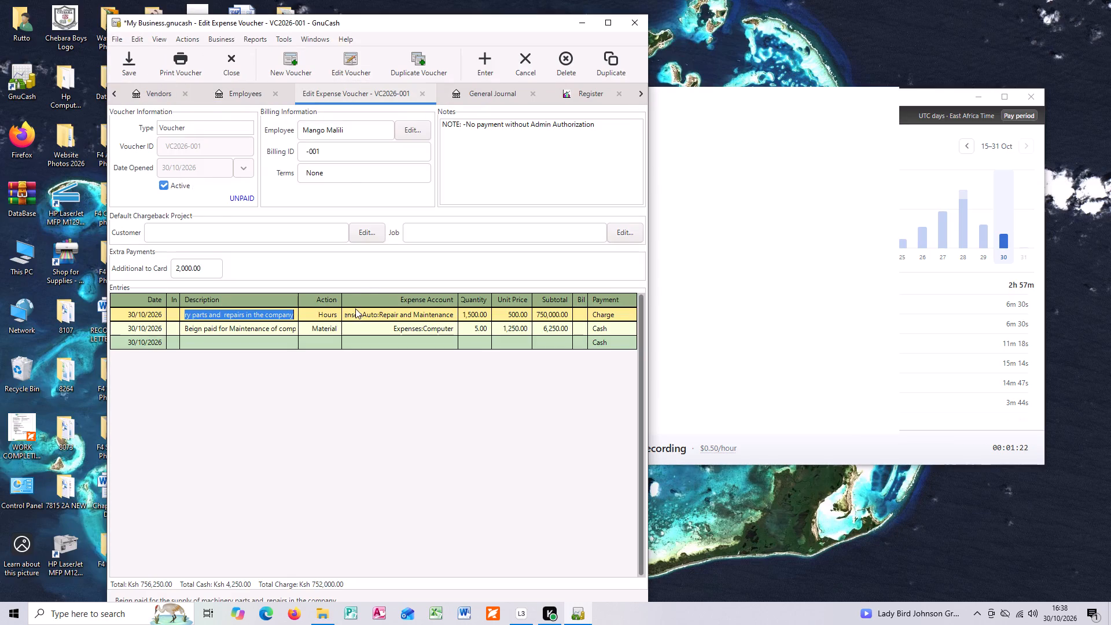
click(178, 65)
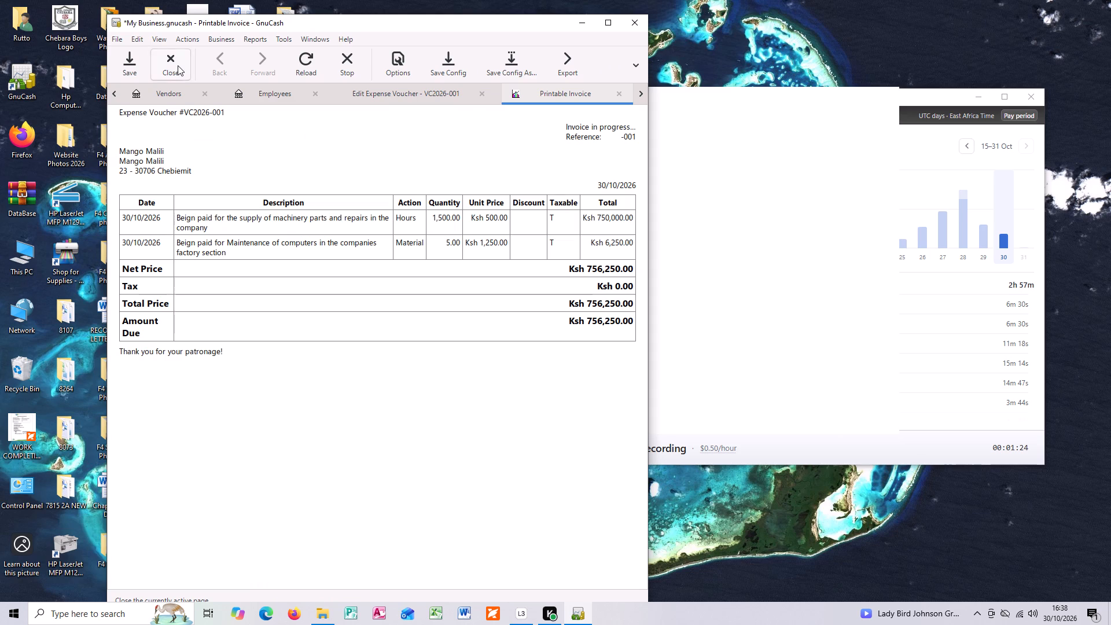
scroll(235, 262, up, 5)
click(172, 68)
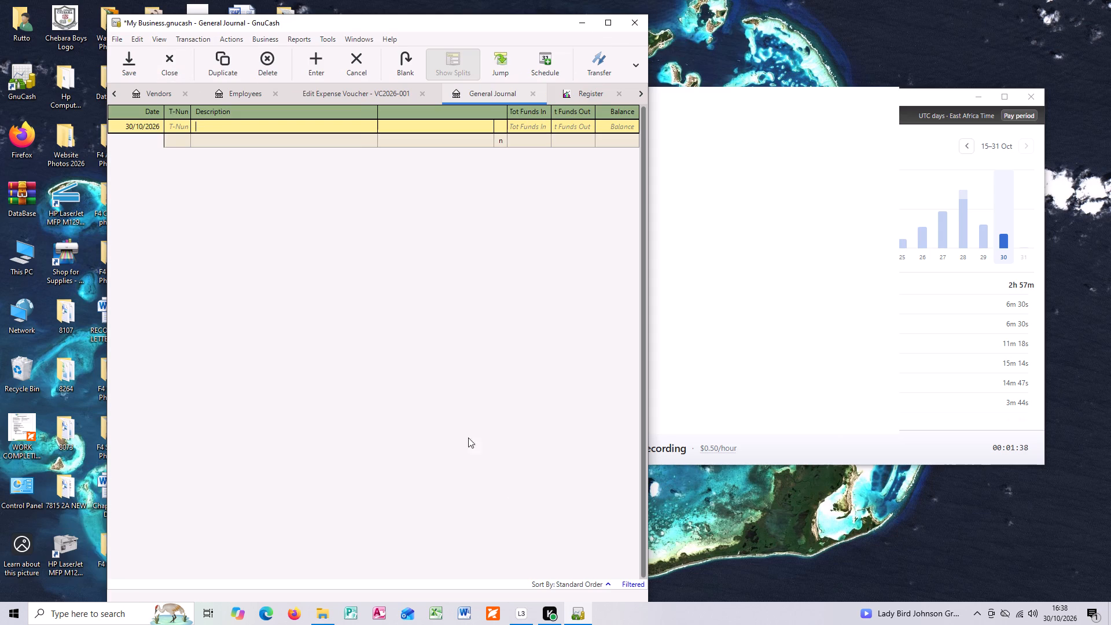
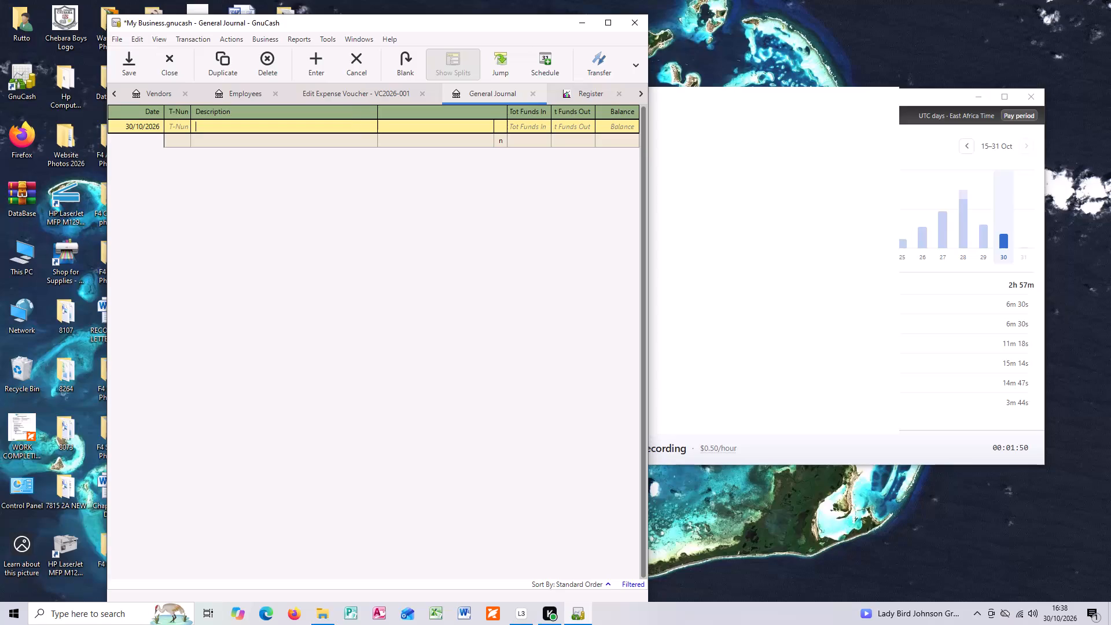
Close the empty General Journal and the Transaction Report to get back to expense voucher VC2026-001.
scroll(360, 161, up, 6)
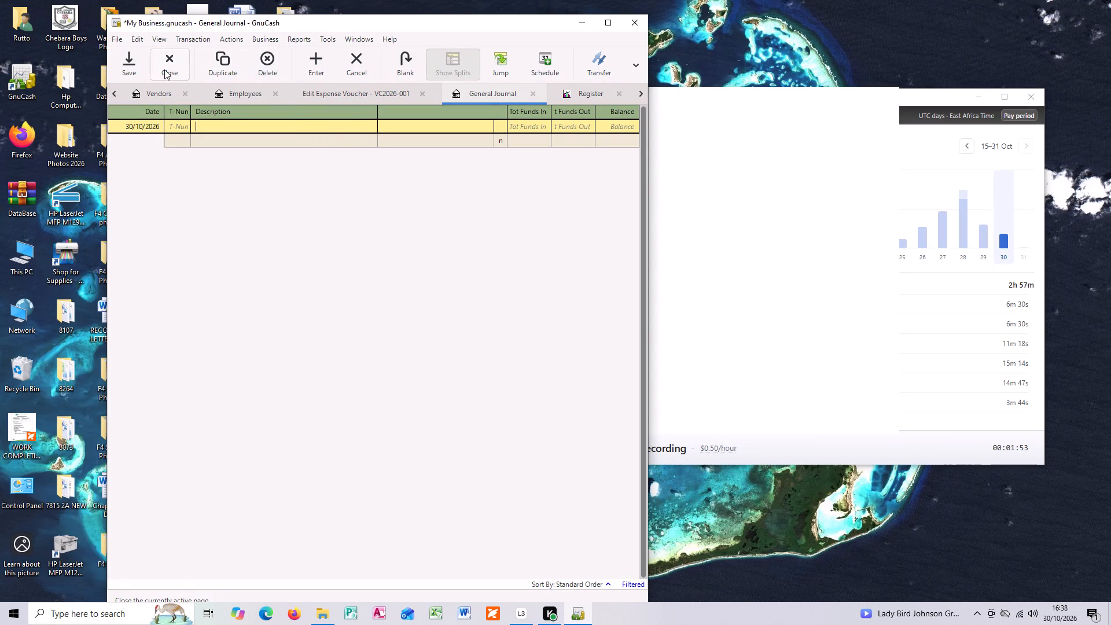
click(165, 68)
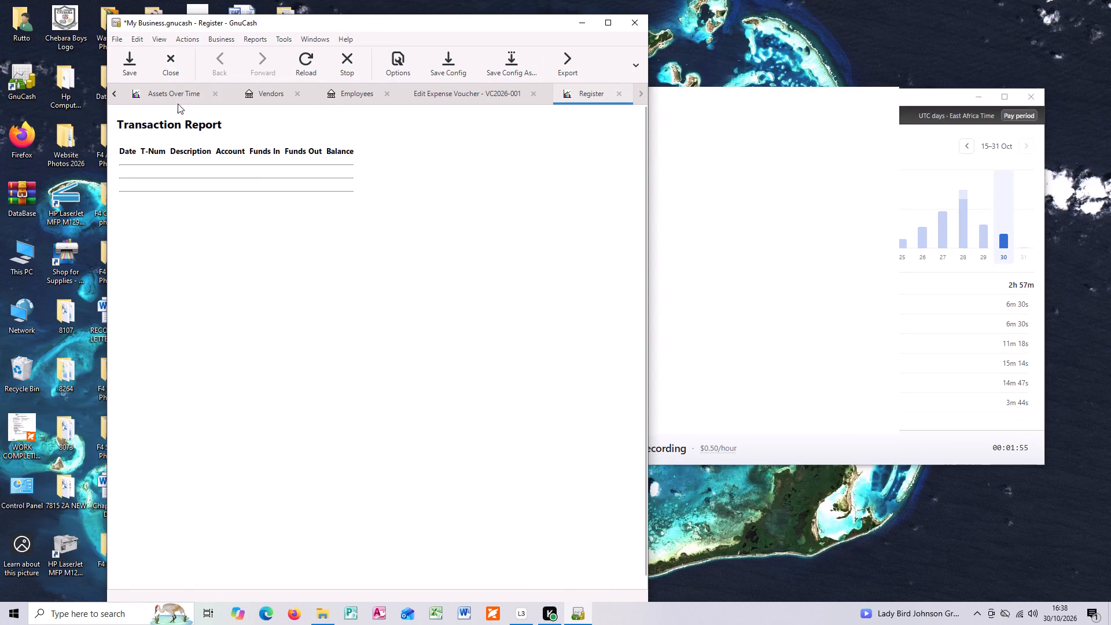
click(174, 61)
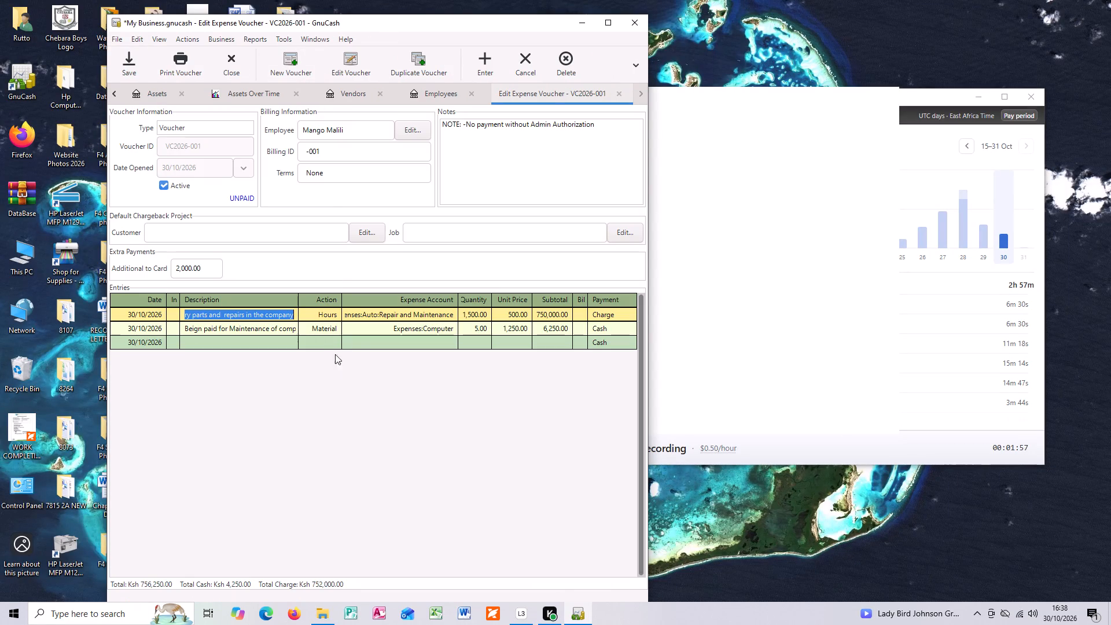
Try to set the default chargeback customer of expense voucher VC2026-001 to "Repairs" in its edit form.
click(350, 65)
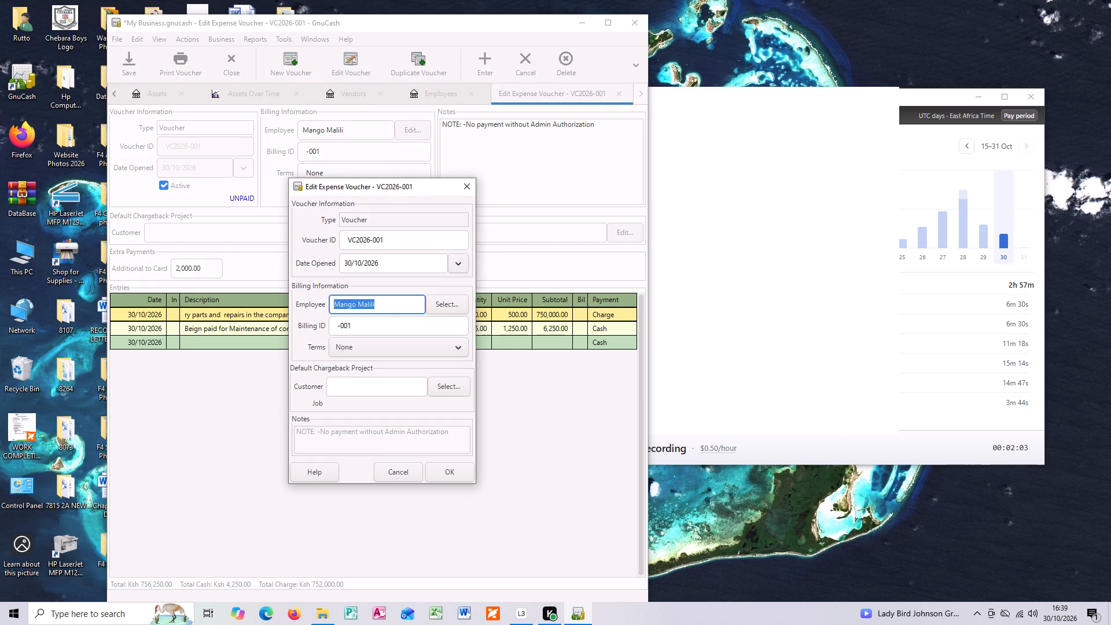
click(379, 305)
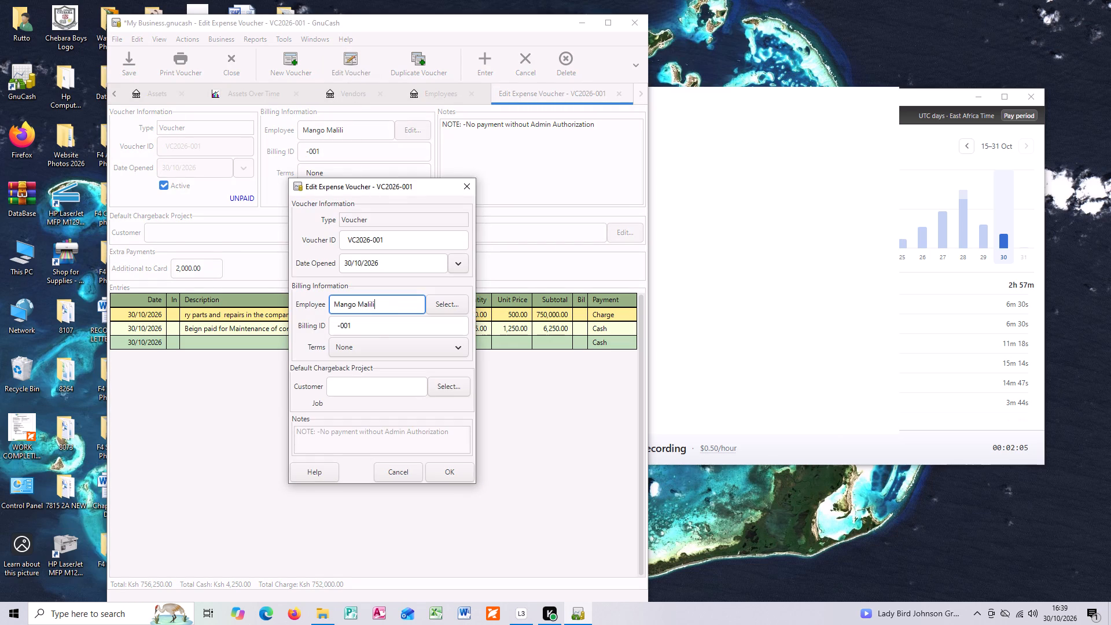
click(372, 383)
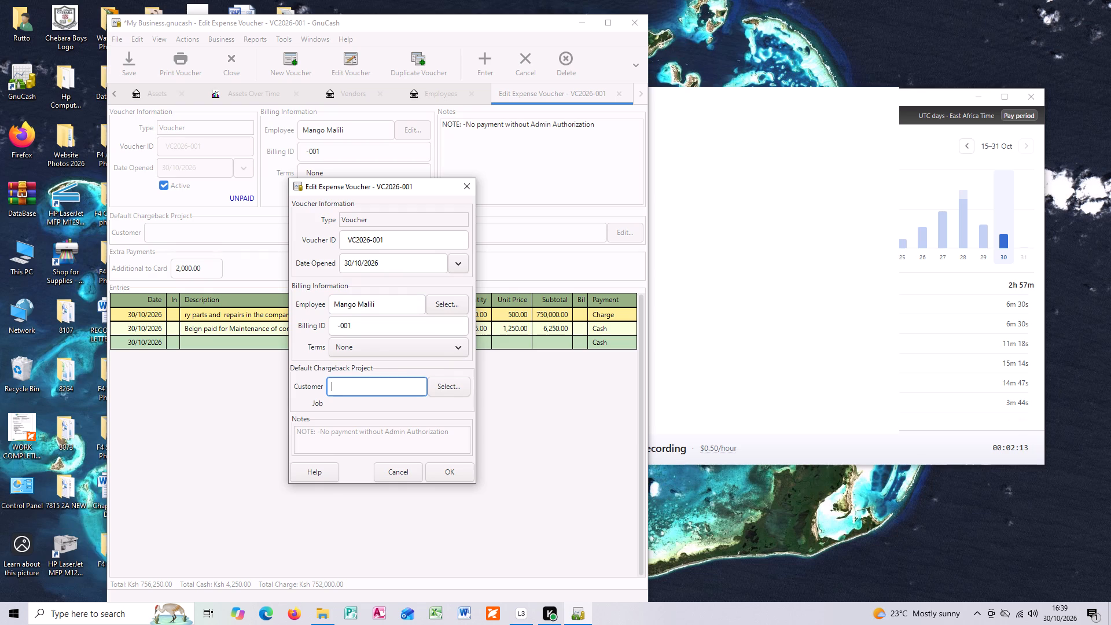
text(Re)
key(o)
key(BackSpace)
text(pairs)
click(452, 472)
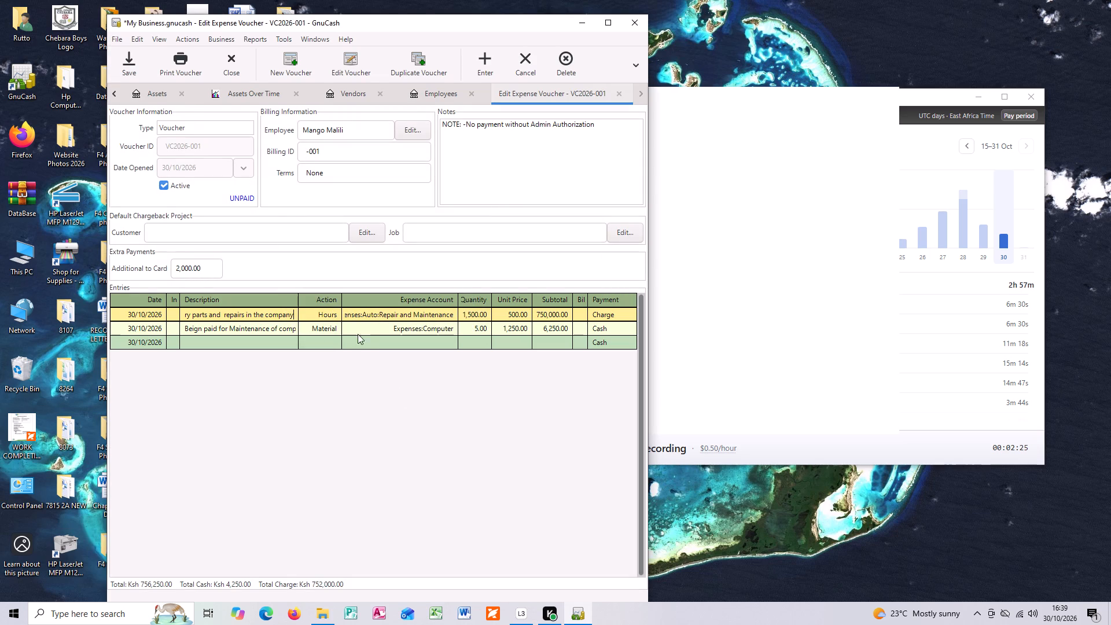
Generate the printable version of expense voucher VC2026-001, look over its entries and totals, and return to the voucher.
click(178, 58)
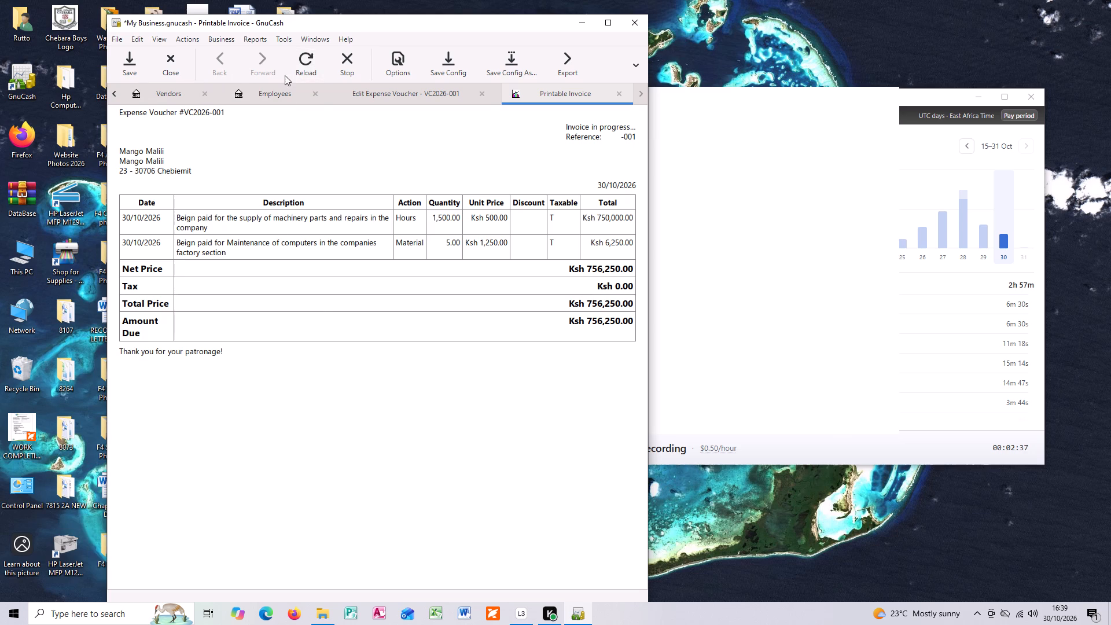
click(387, 87)
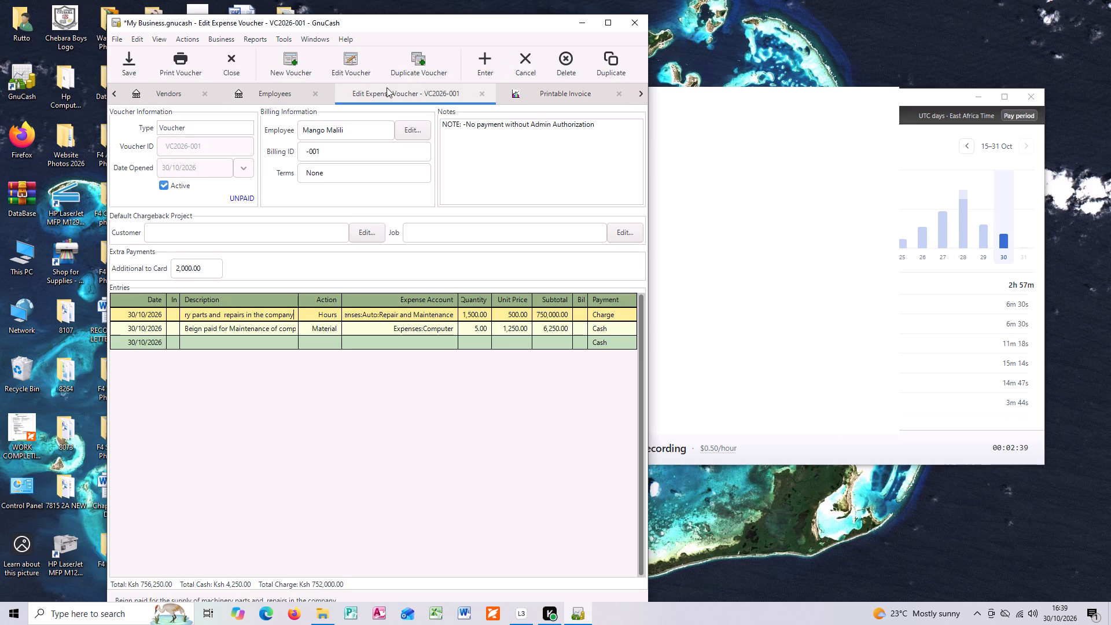
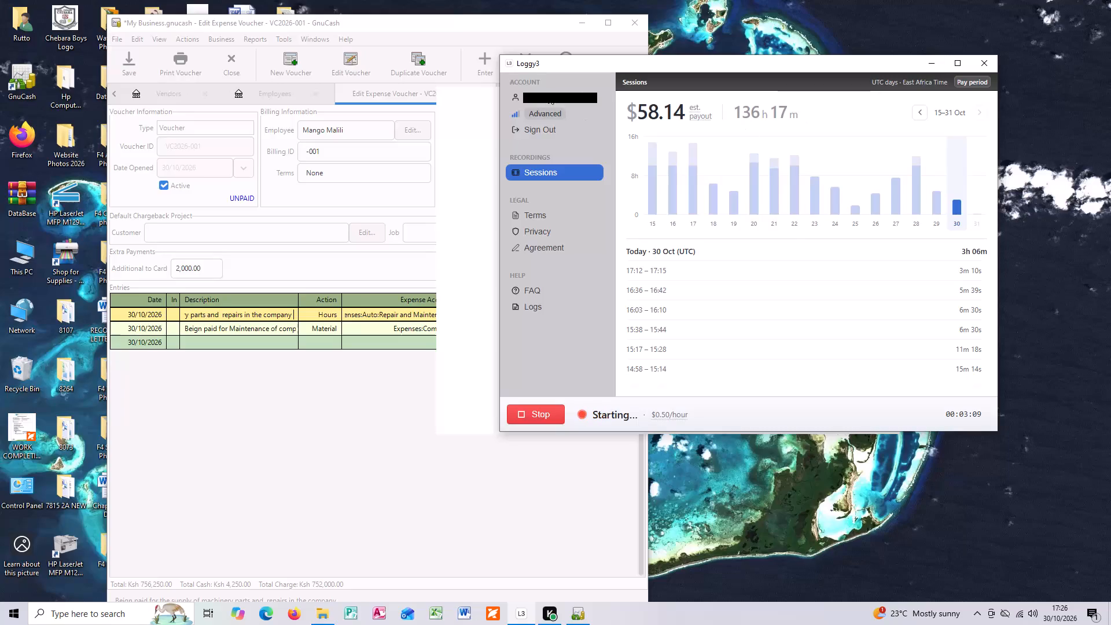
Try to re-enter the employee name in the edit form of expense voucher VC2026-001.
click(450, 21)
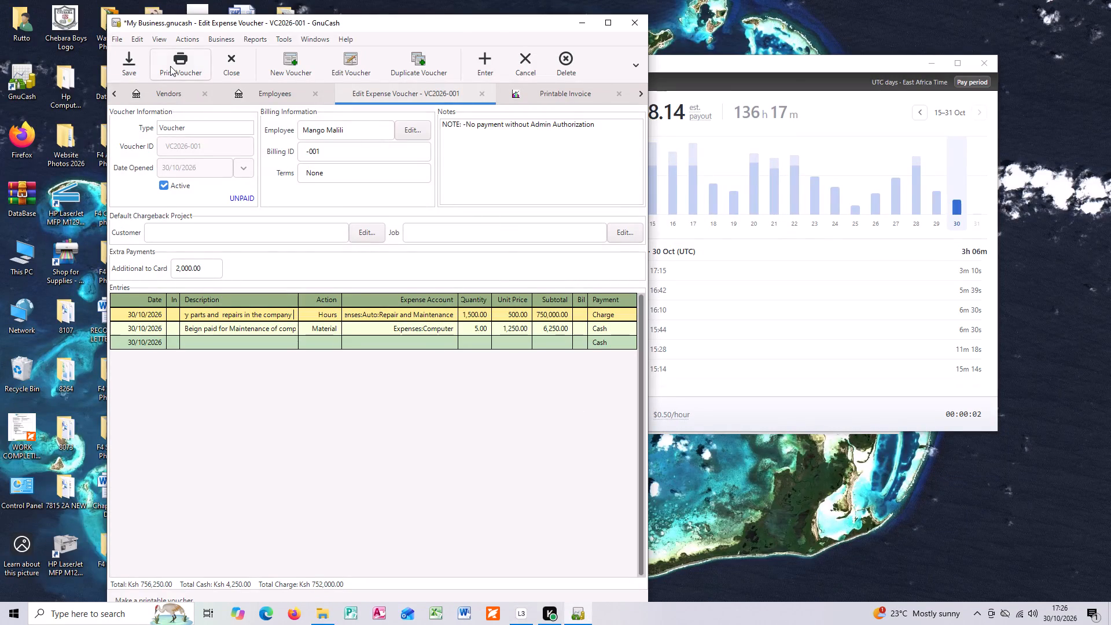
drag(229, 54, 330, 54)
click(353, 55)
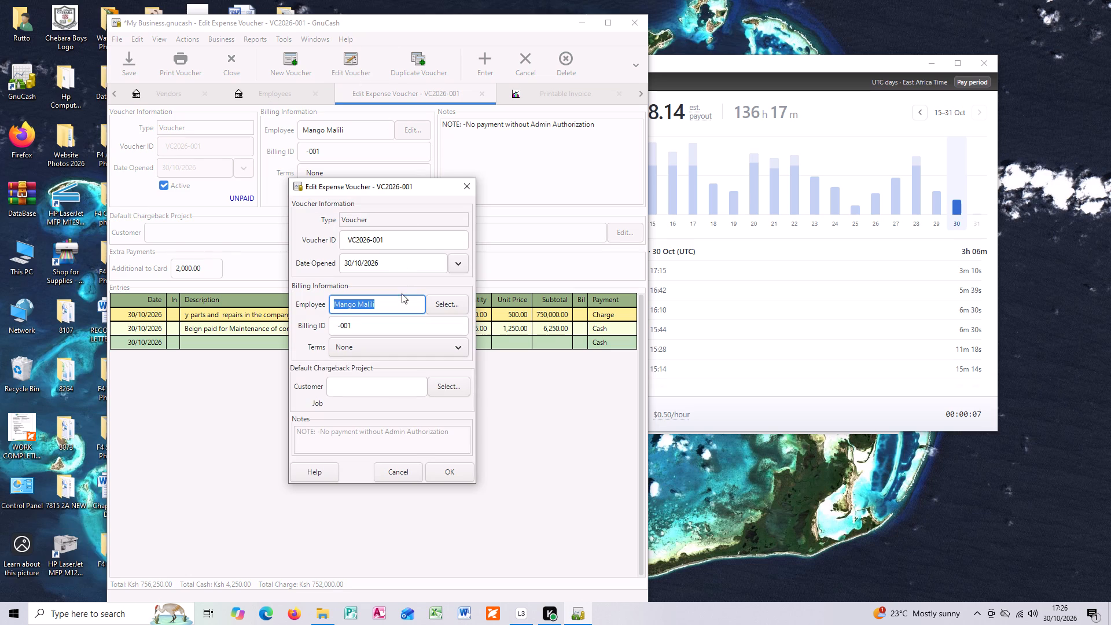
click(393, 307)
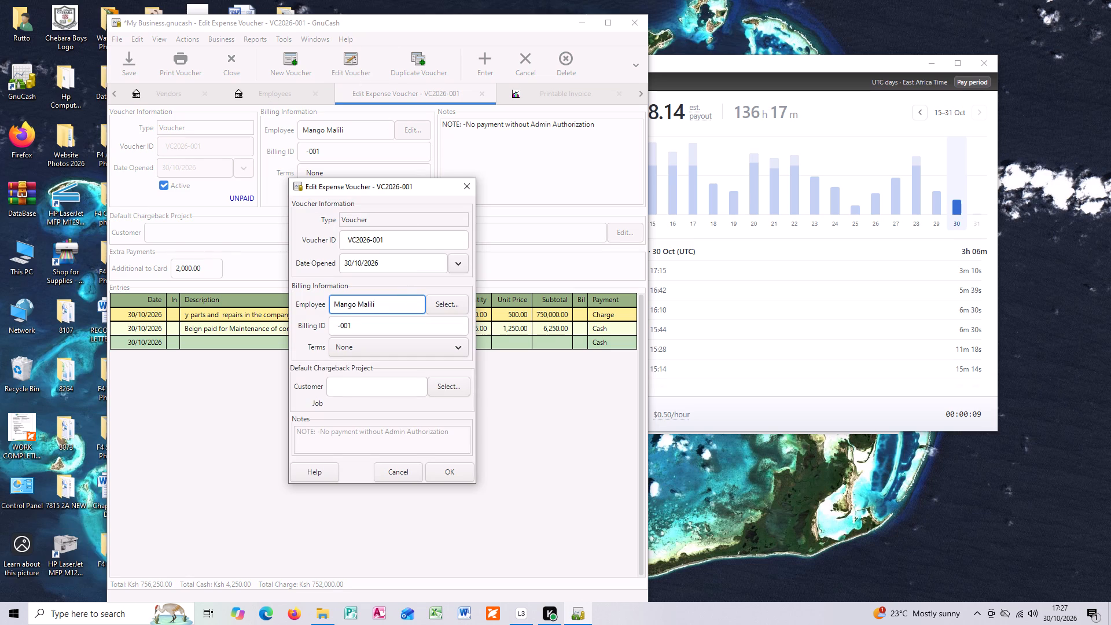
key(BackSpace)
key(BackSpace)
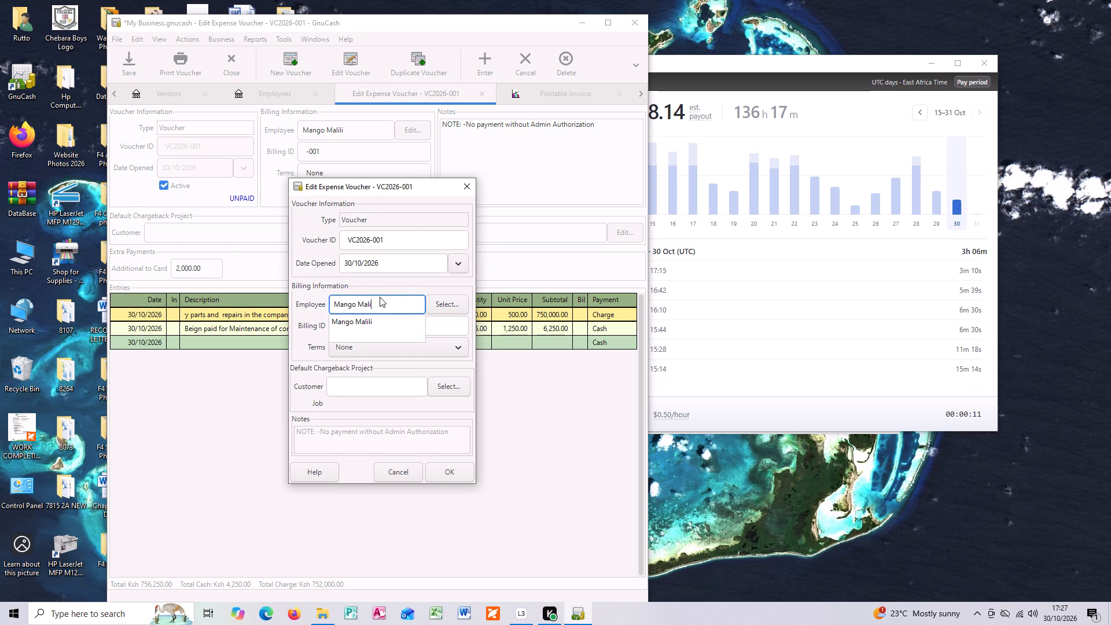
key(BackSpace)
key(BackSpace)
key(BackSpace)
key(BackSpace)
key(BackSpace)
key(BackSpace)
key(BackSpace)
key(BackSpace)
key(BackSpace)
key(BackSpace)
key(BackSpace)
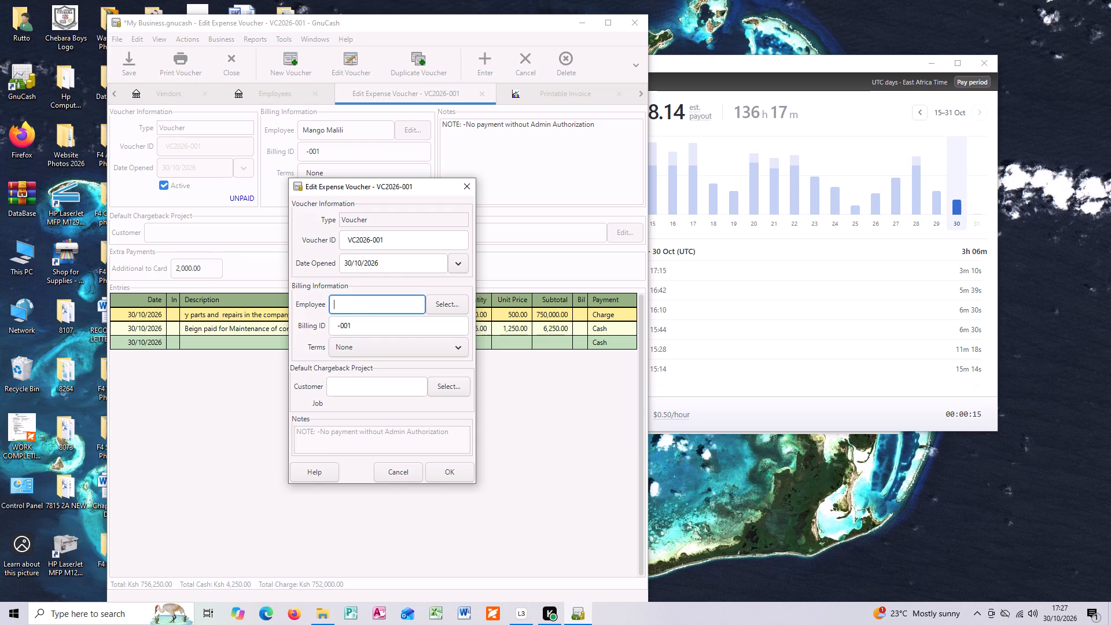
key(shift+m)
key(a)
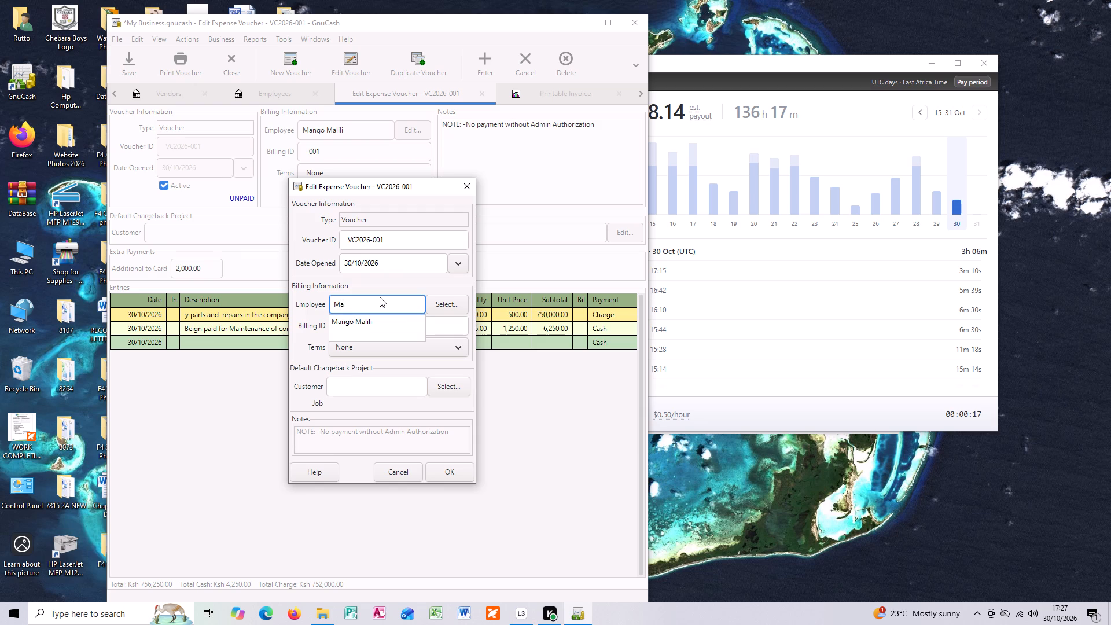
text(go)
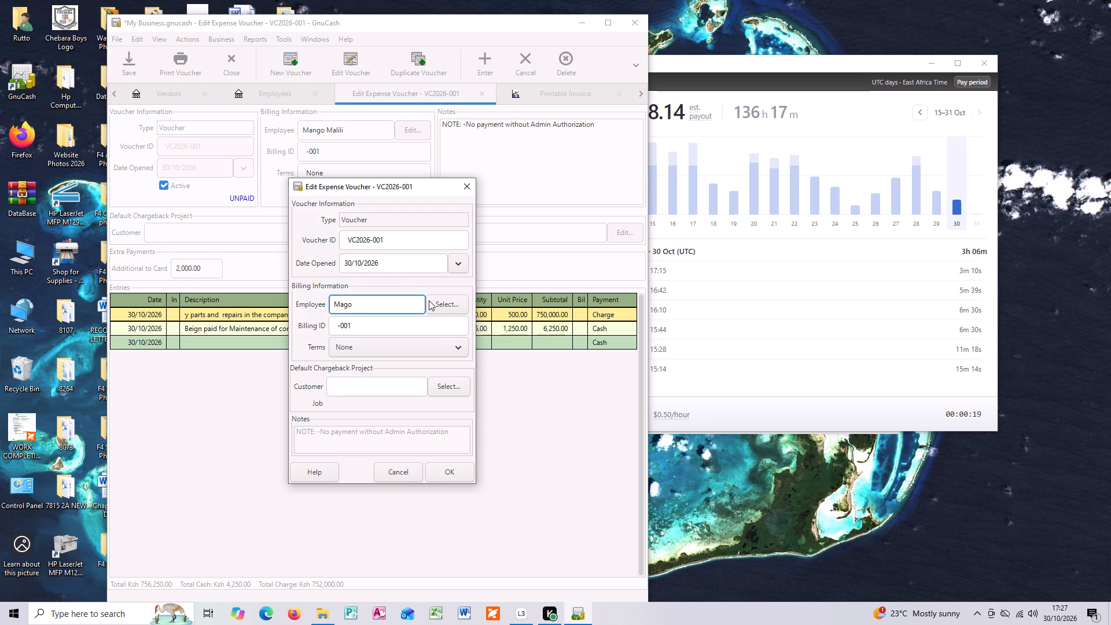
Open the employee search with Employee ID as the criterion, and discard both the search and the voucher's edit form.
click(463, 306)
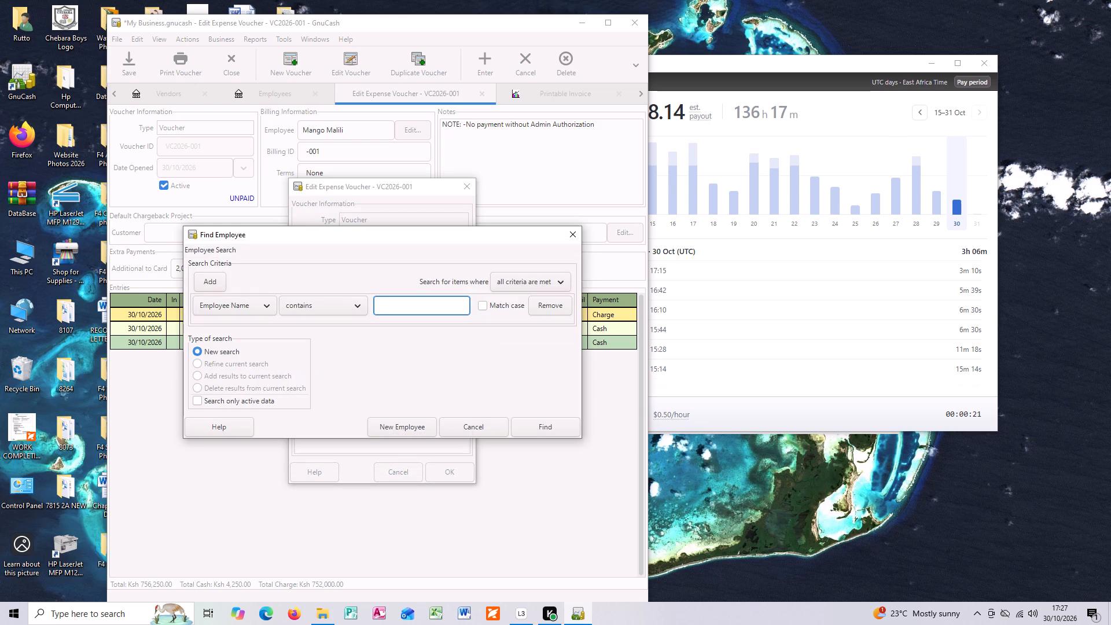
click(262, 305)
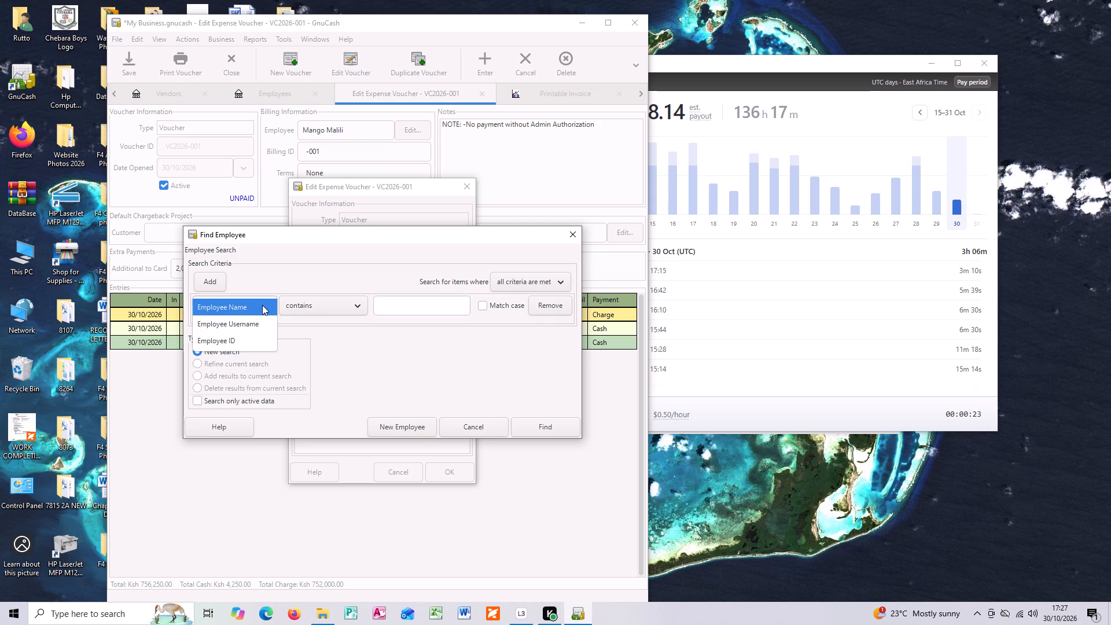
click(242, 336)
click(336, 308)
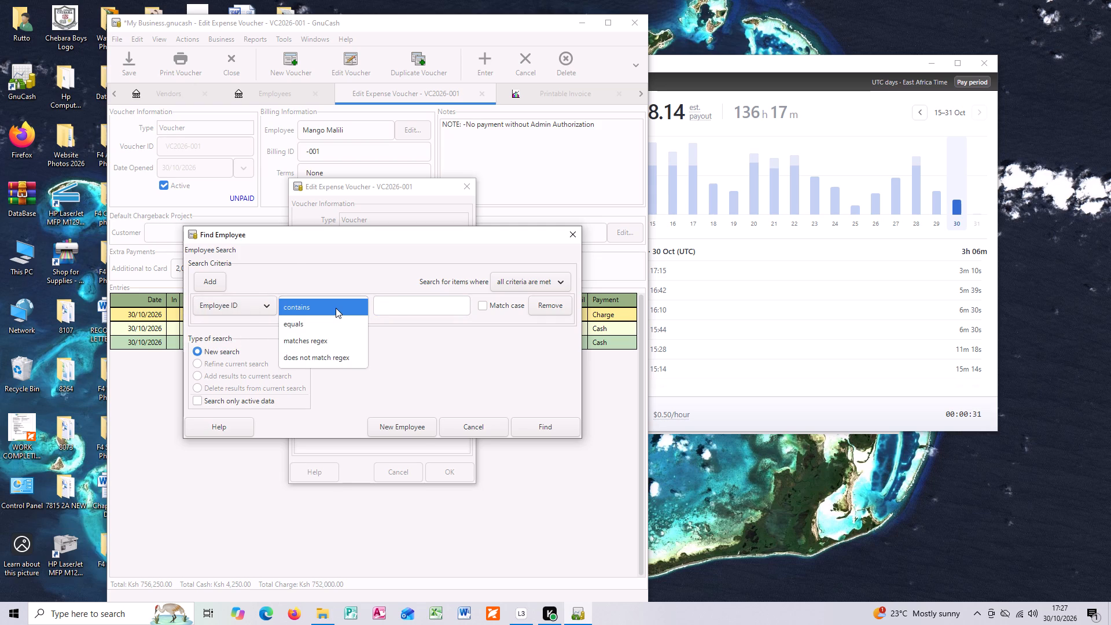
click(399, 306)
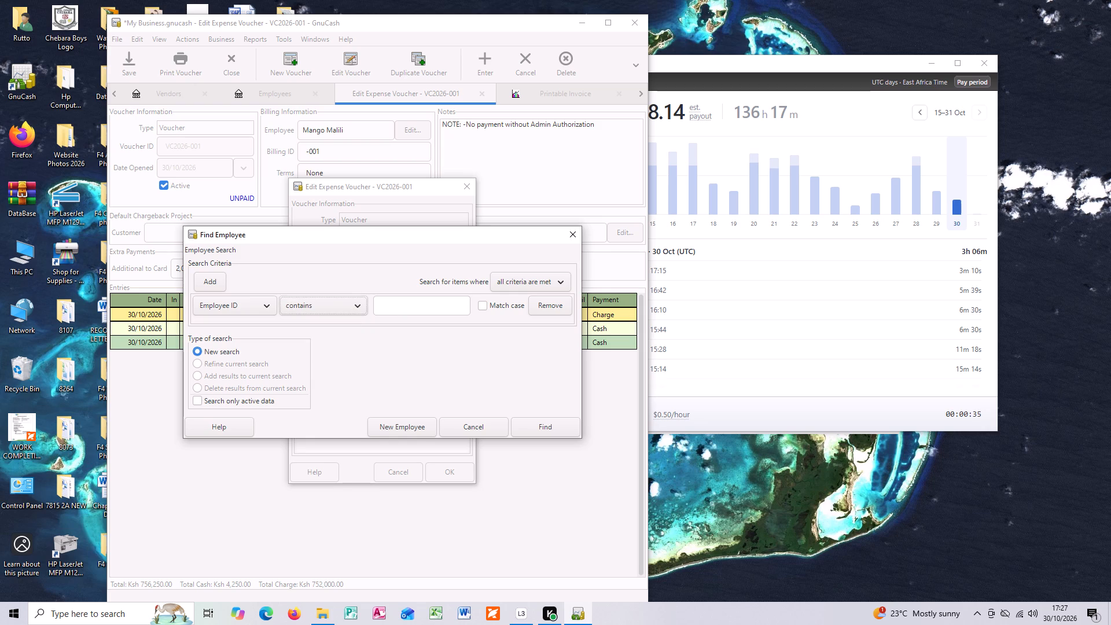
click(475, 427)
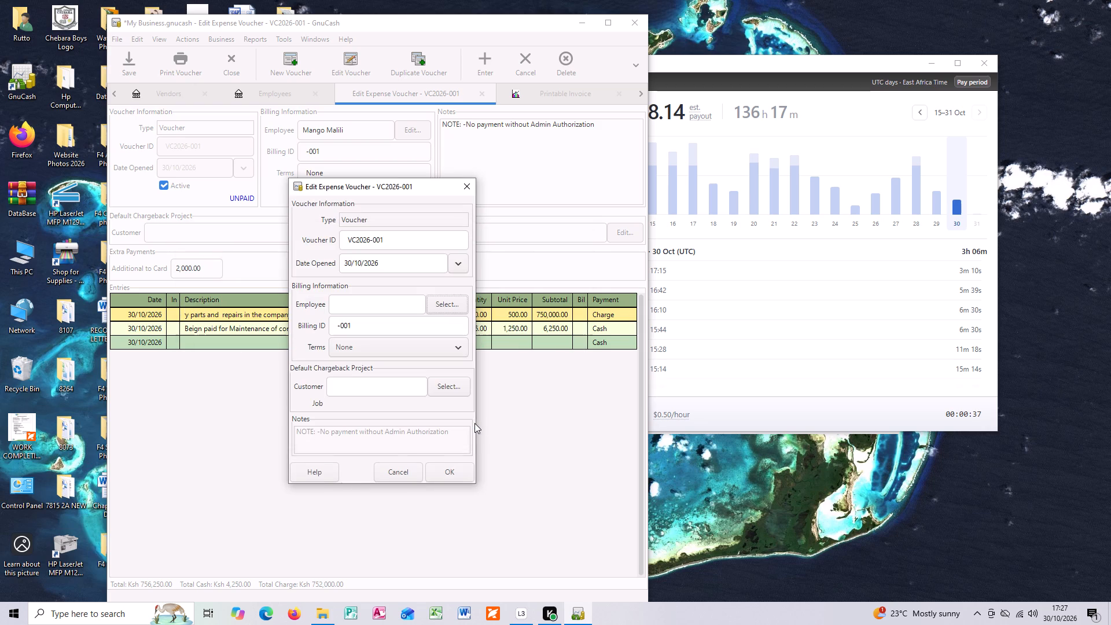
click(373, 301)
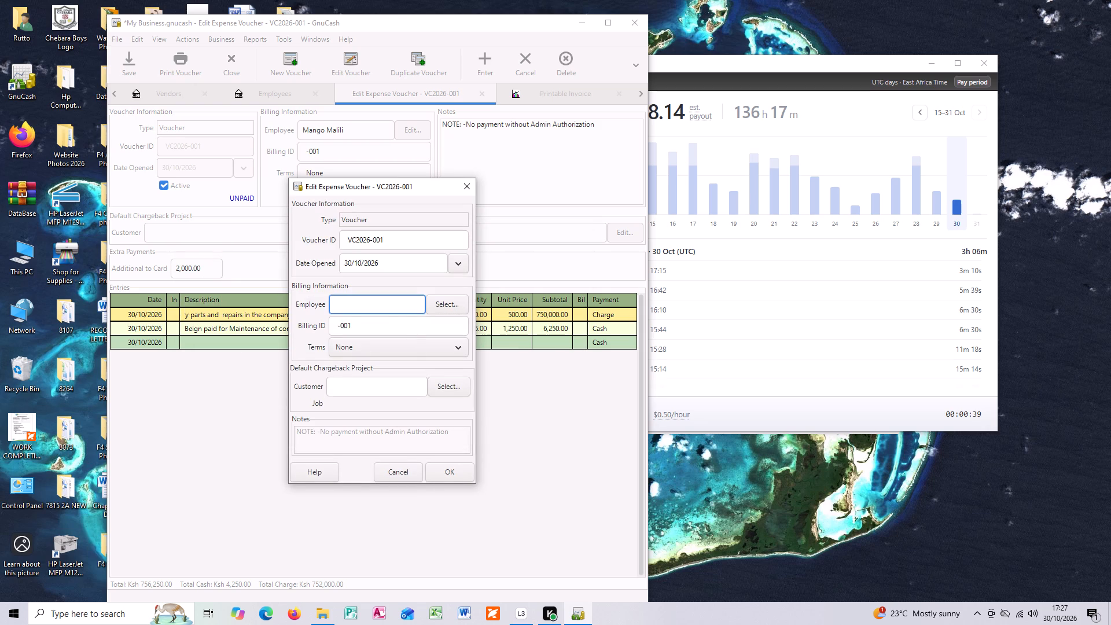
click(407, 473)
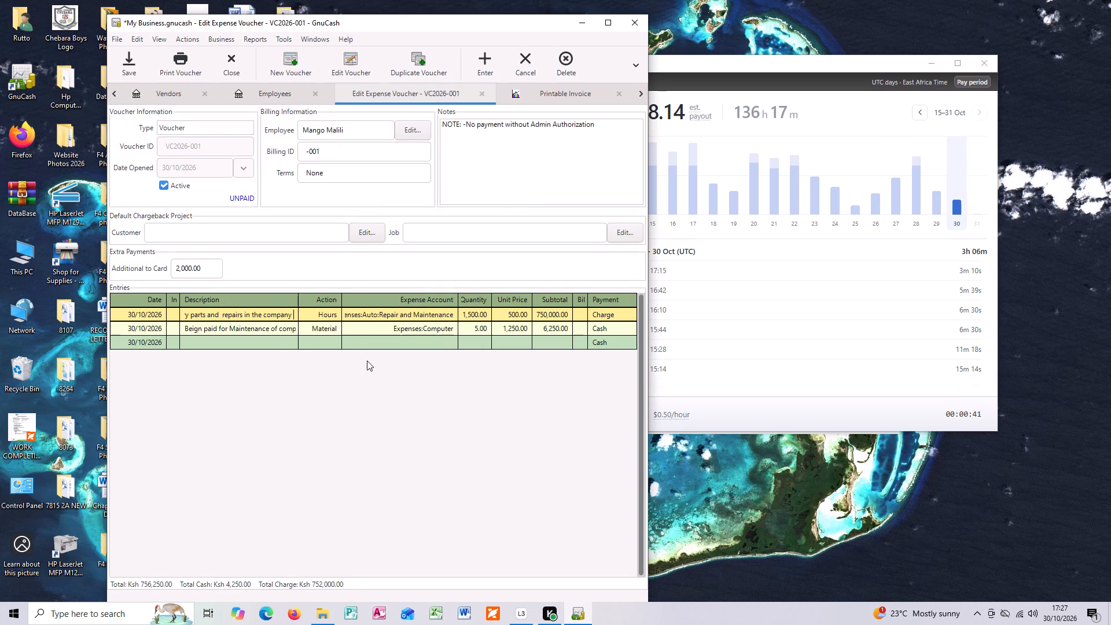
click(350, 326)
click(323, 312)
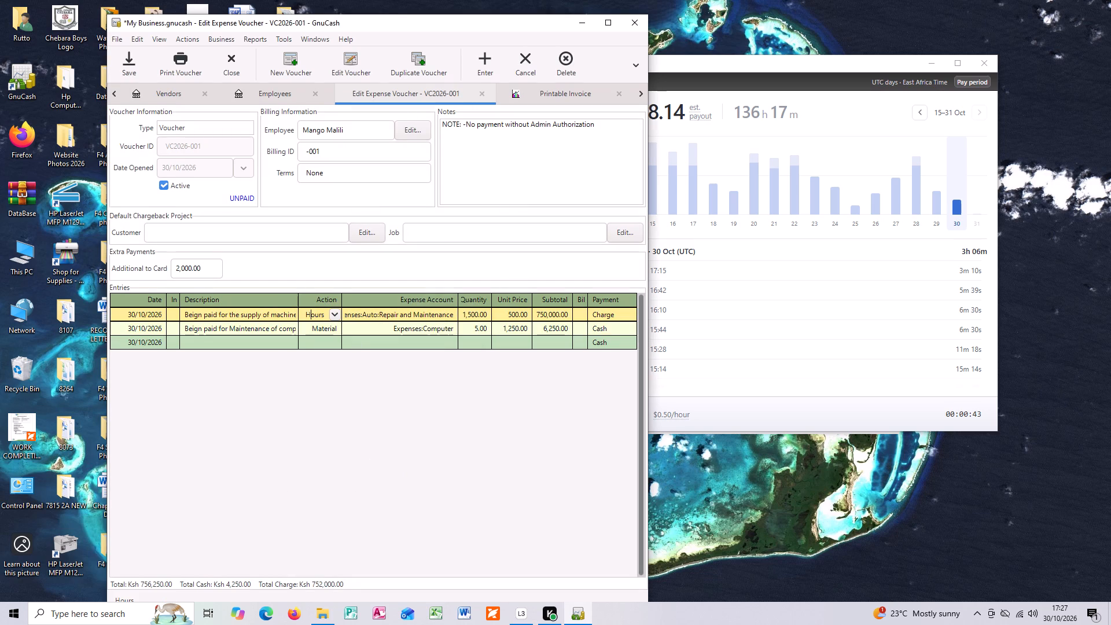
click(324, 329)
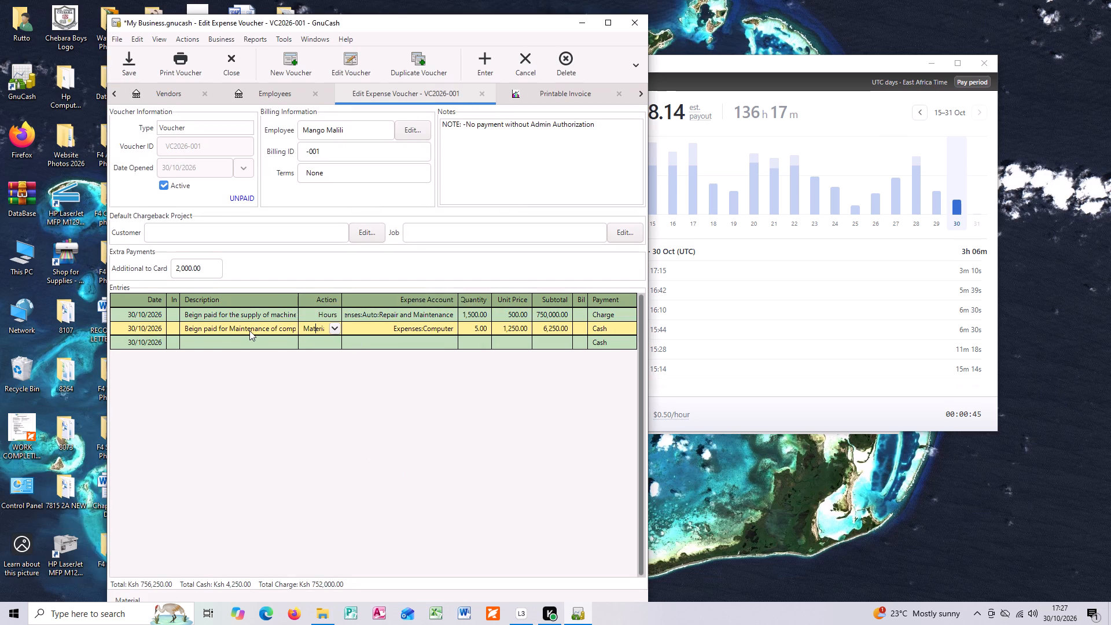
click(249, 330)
Start a third voucher entry in the blank row with the description "Supply of furniture to the company offices".
click(192, 341)
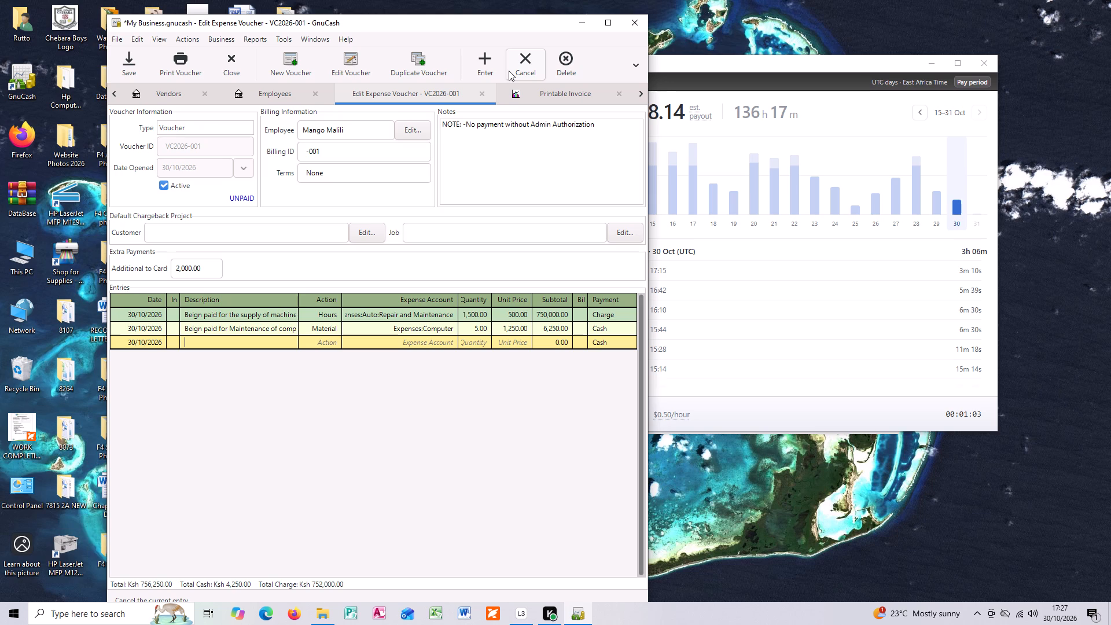
text(Supply)
key(space)
text(of)
key(space)
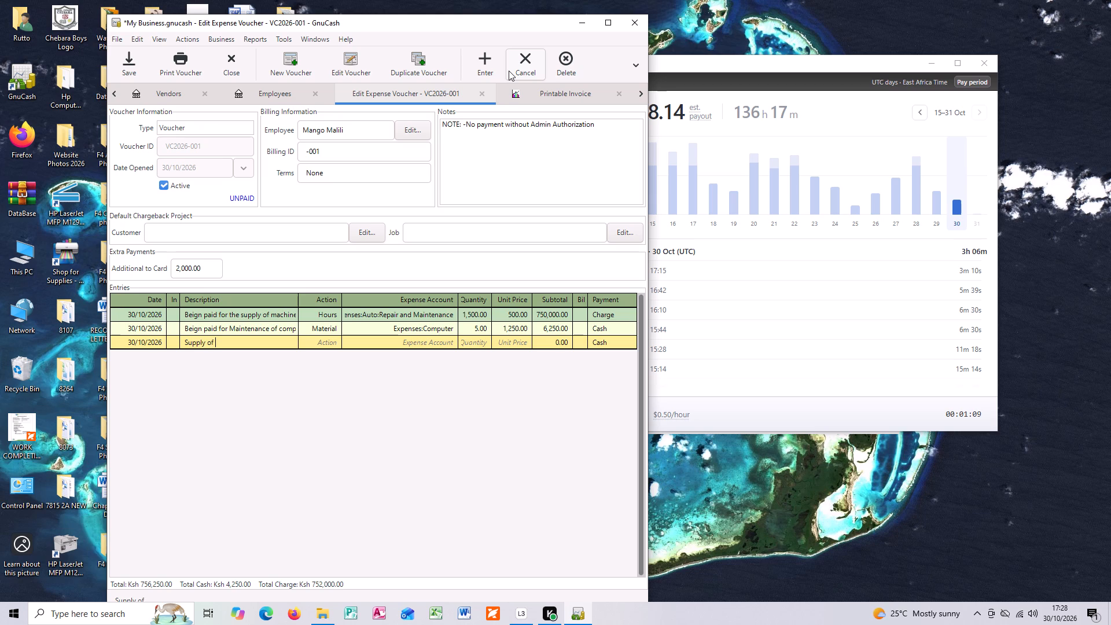
text(furniture)
key(space)
text(to)
key(space)
text(the)
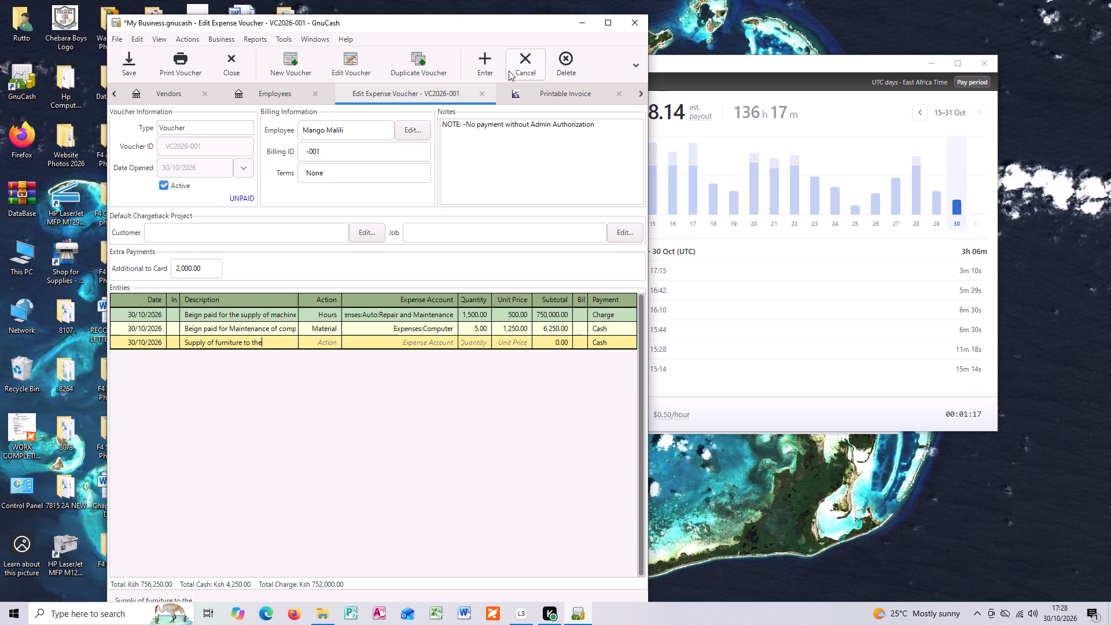
key(space)
text(company)
key(space)
key(o)
text(ffices)
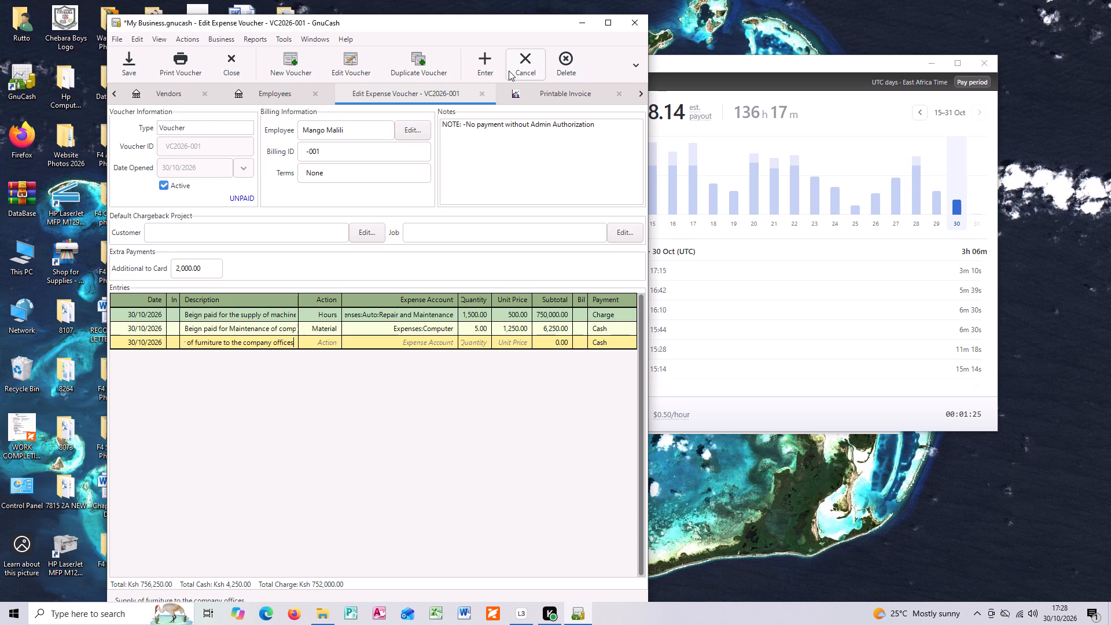
key(Tab)
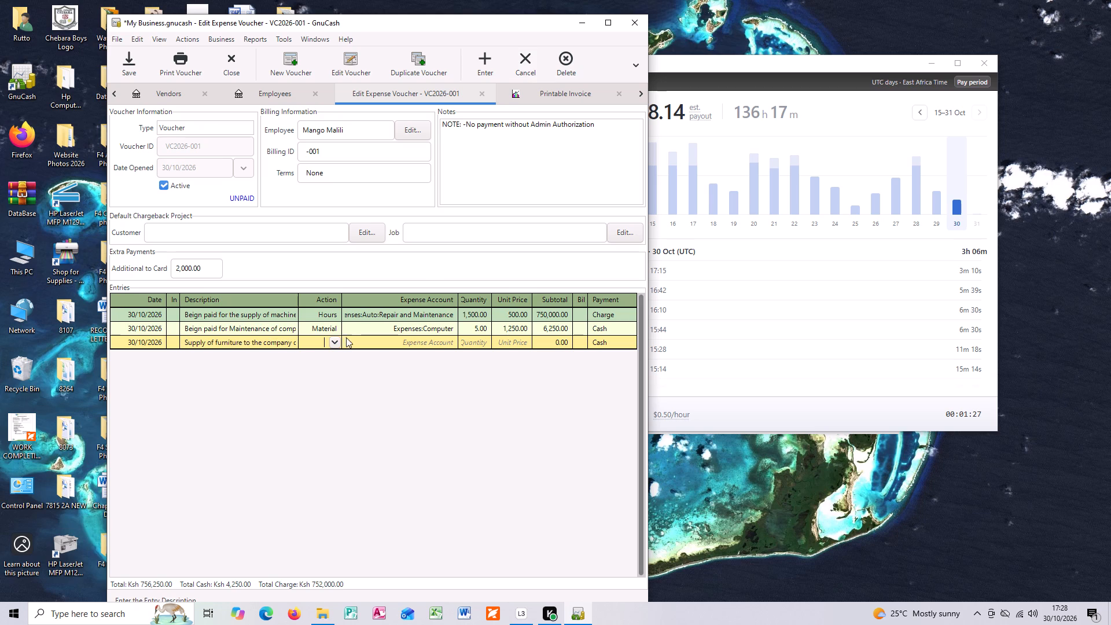
Set the action of the furniture supply entry to Material.
click(333, 344)
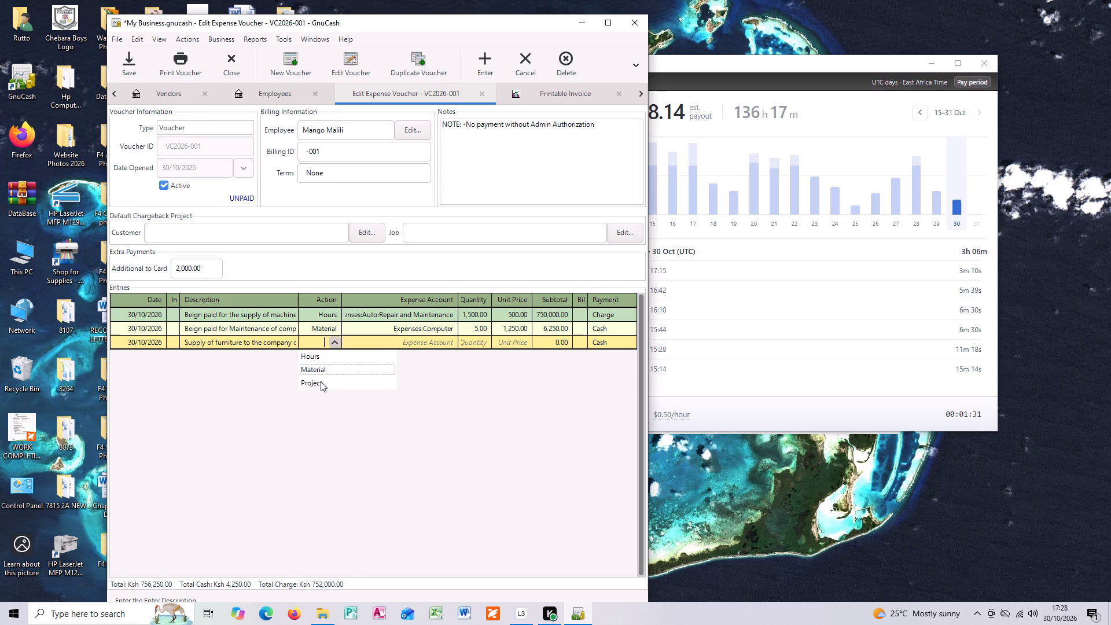
click(321, 381)
click(333, 339)
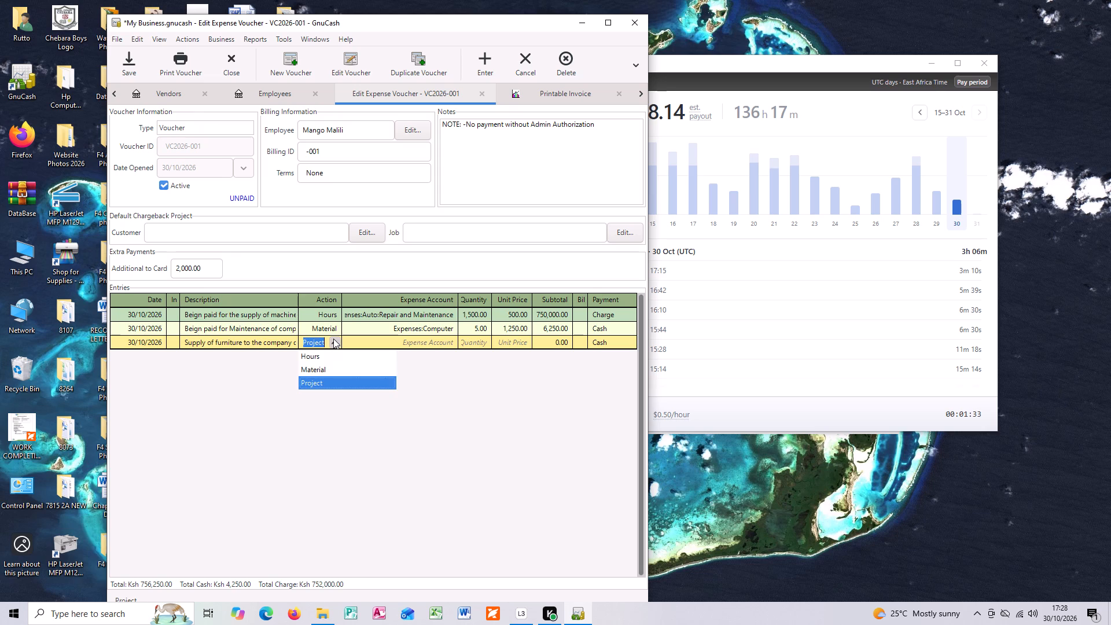
click(327, 367)
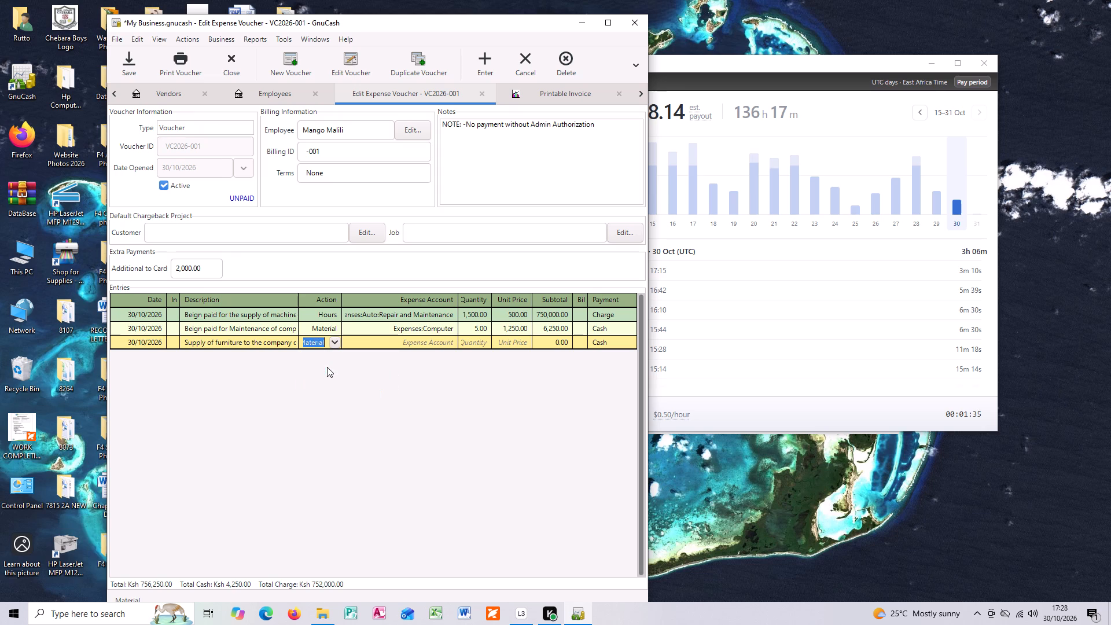
Set the expense account of the furniture supply entry to Expenses:Office Supplies.
click(396, 336)
click(448, 343)
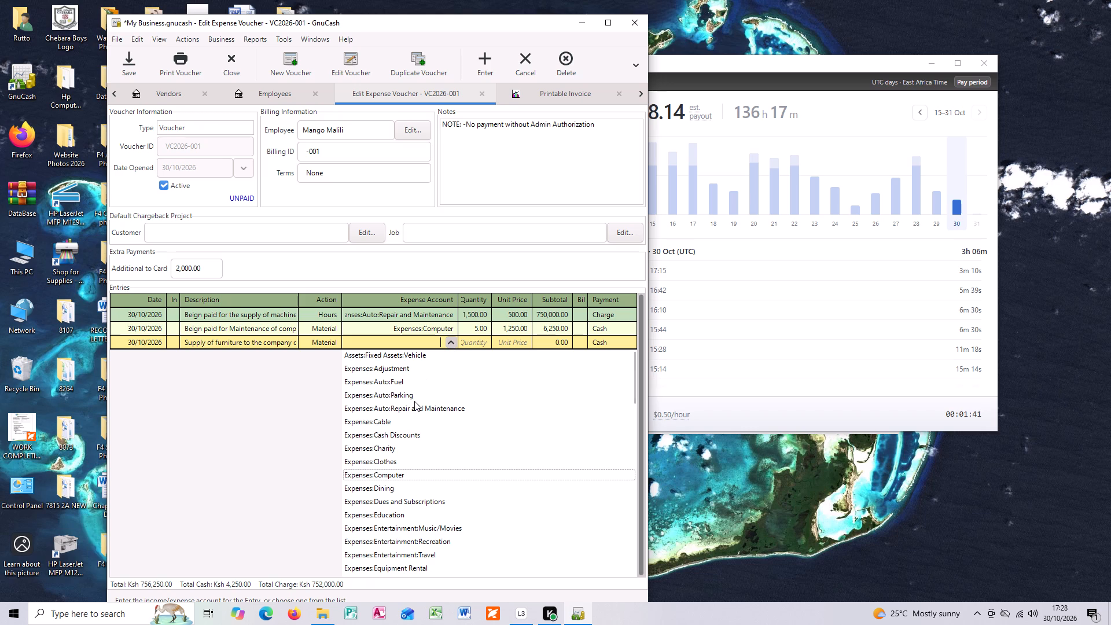
scroll(423, 499, down, 1)
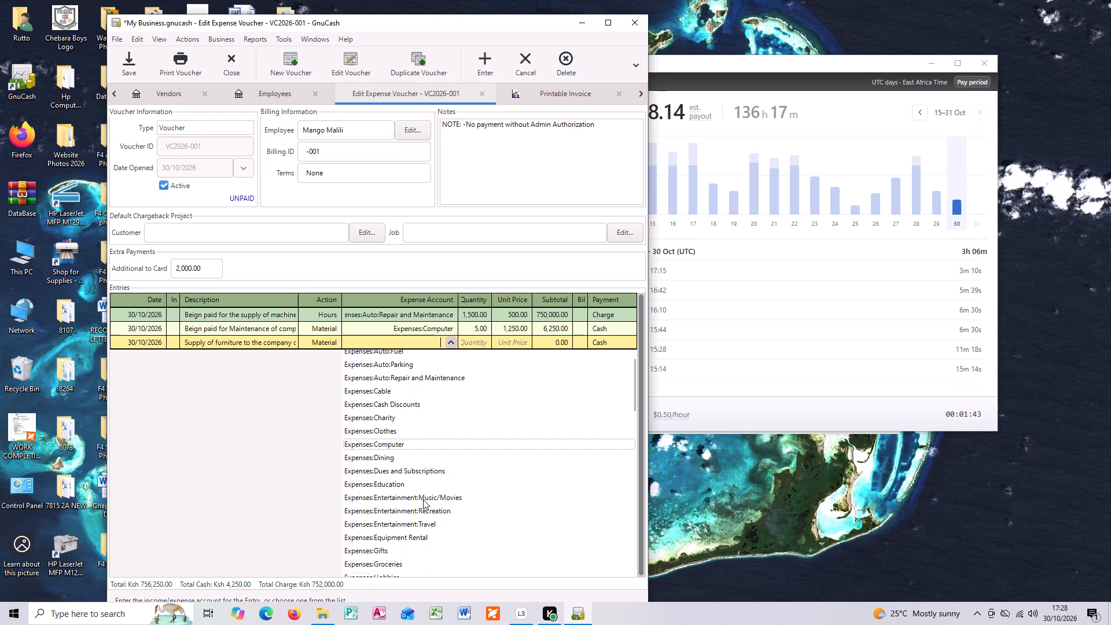
scroll(423, 499, down, 1)
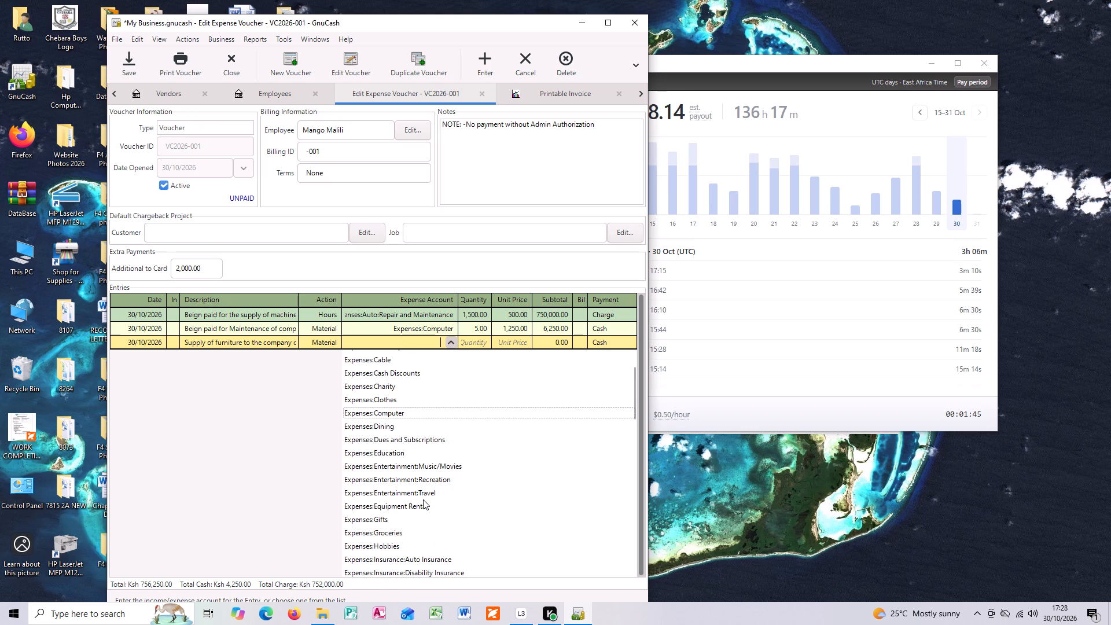
scroll(423, 499, down, 2)
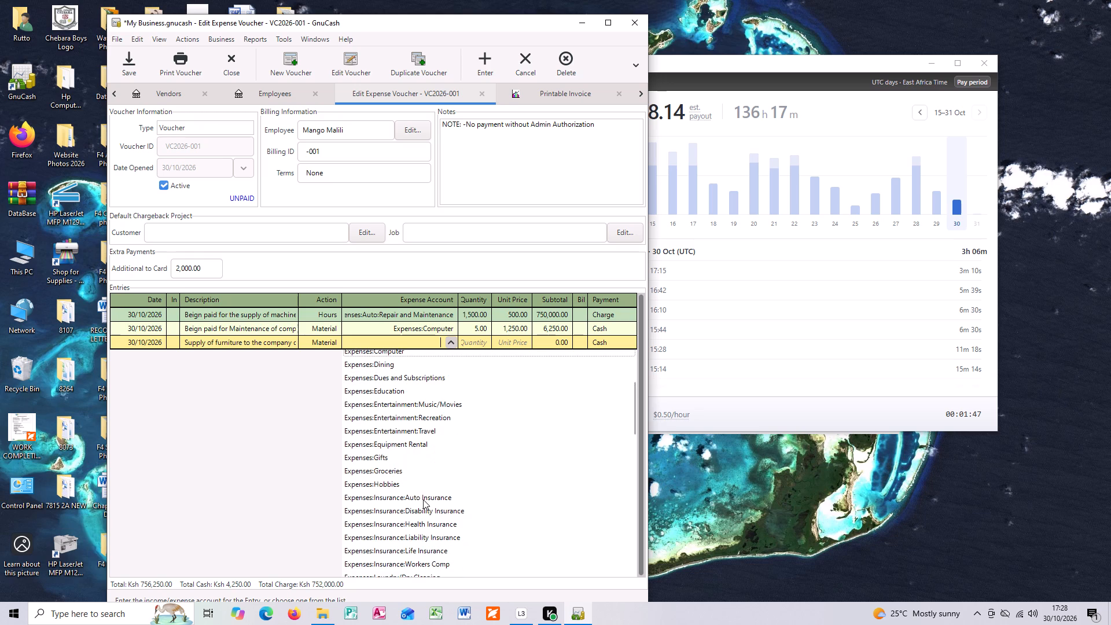
scroll(423, 499, down, 1)
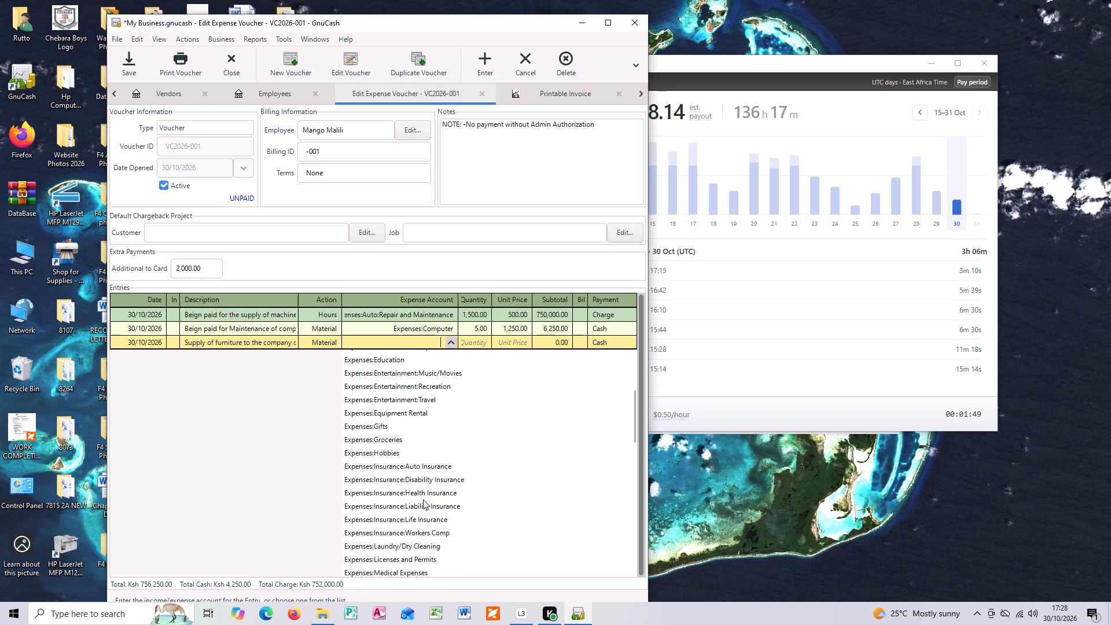
scroll(423, 499, down, 2)
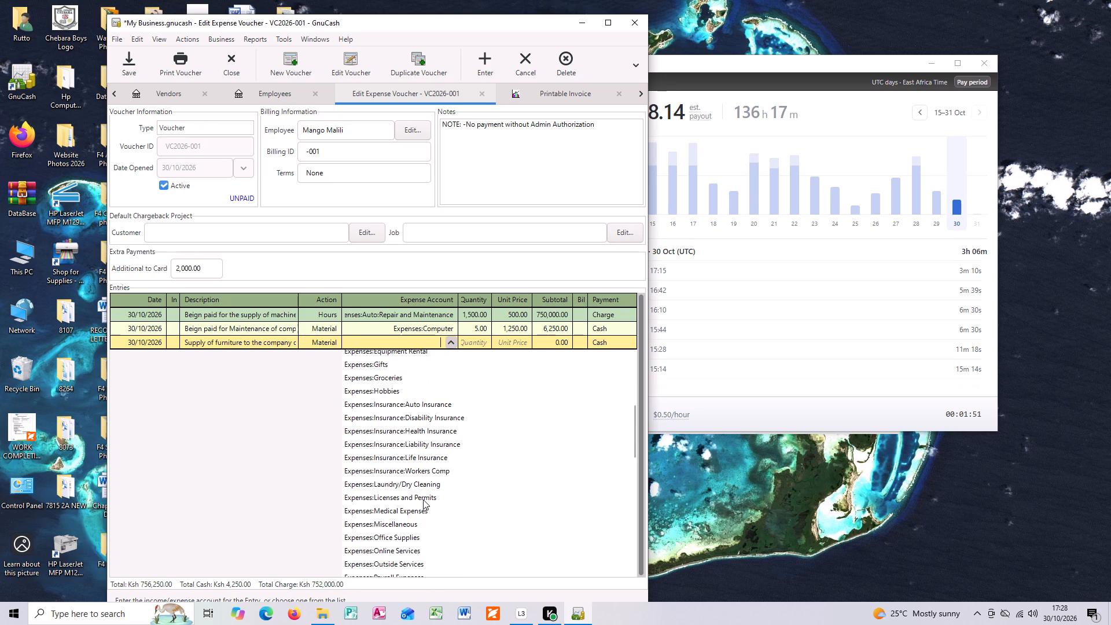
scroll(423, 499, down, 2)
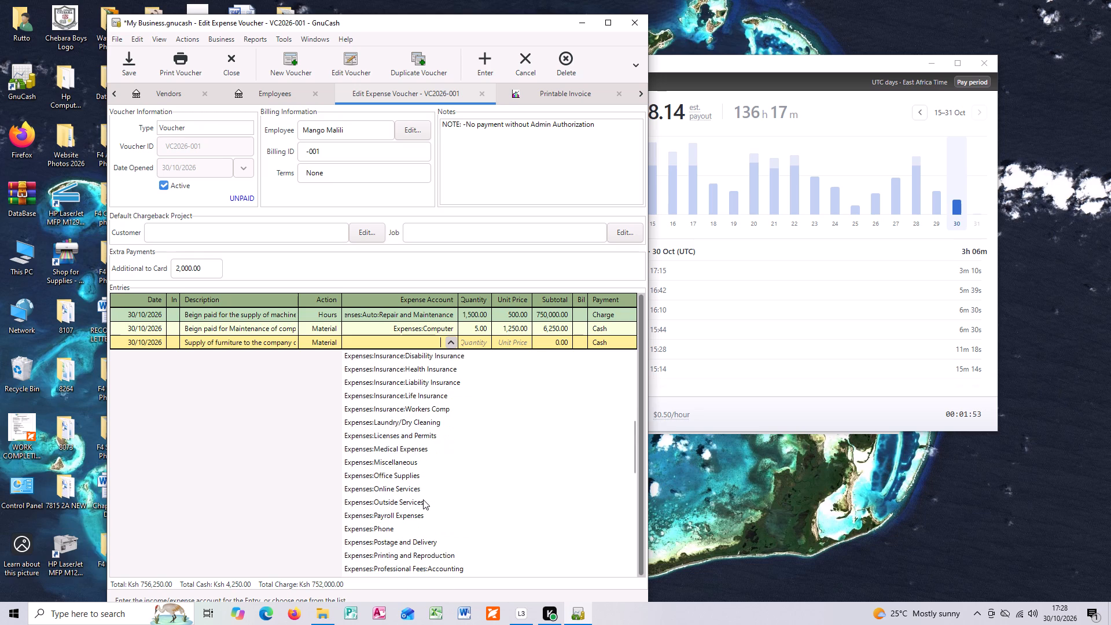
scroll(423, 499, down, 2)
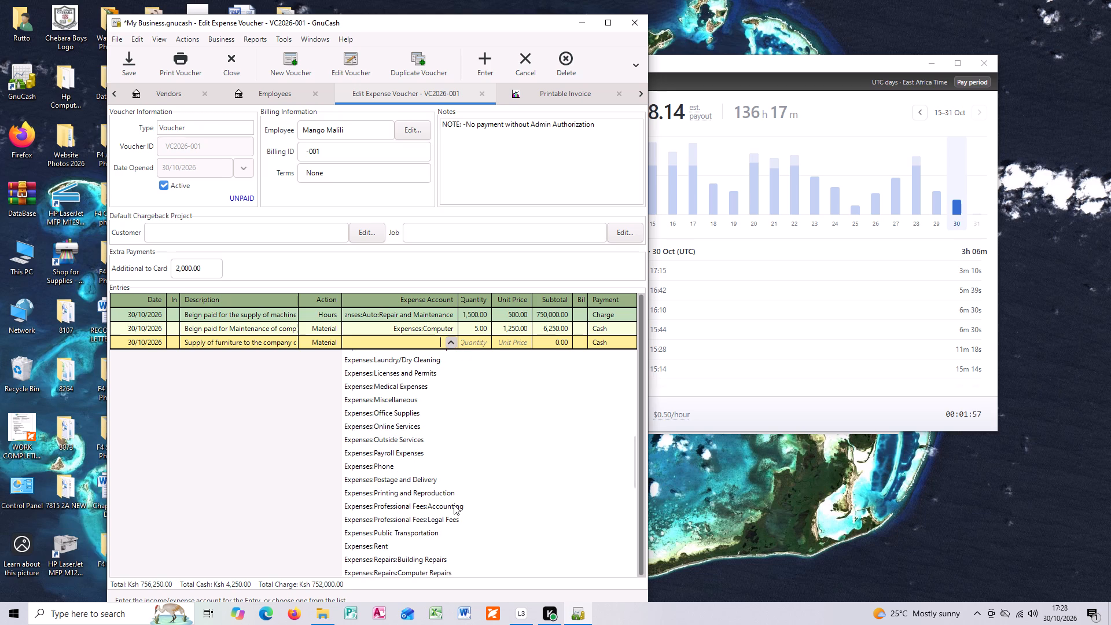
scroll(454, 505, down, 1)
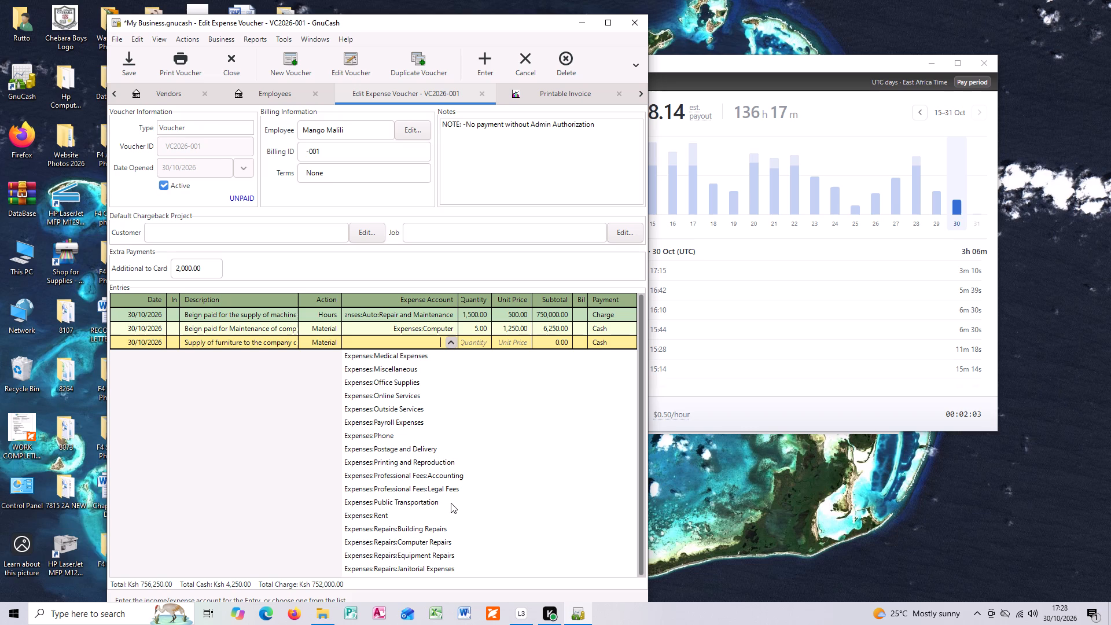
scroll(451, 503, down, 2)
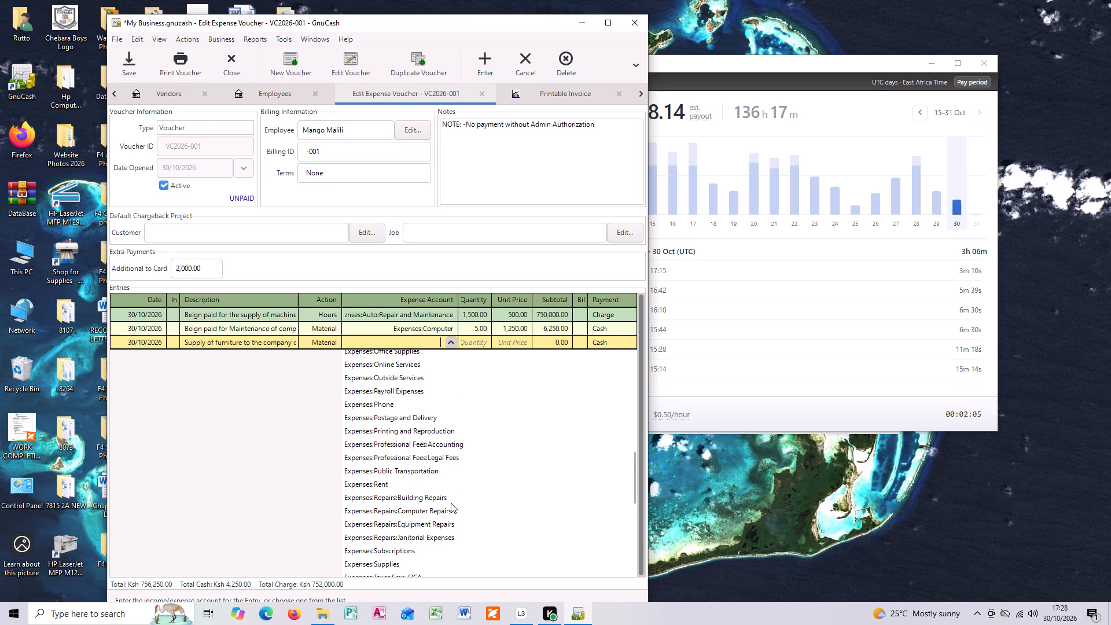
scroll(451, 503, down, 1)
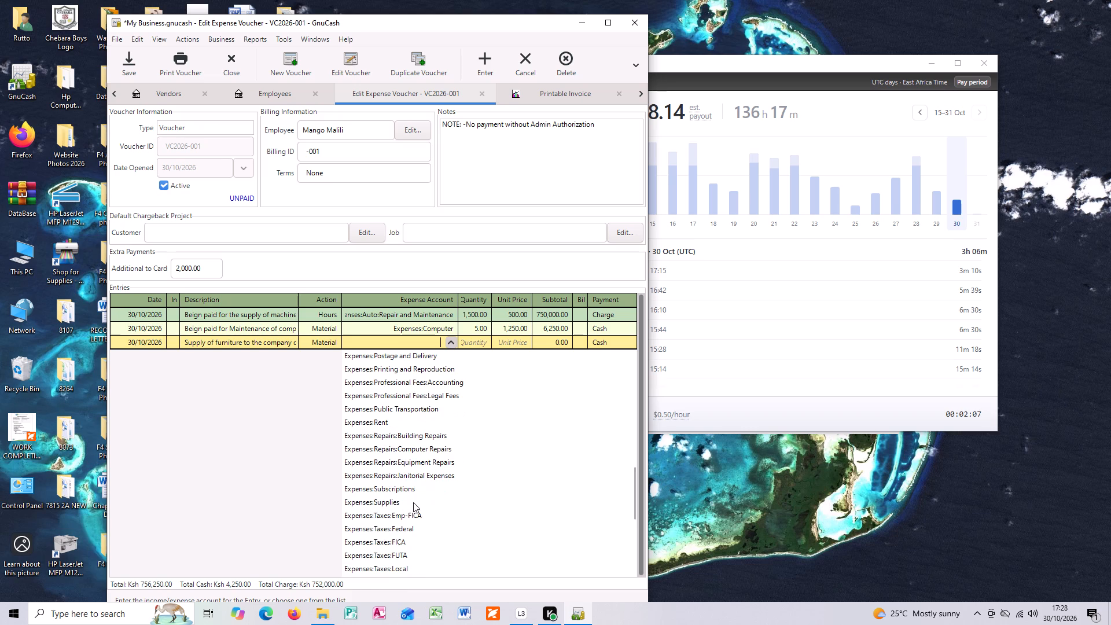
scroll(413, 502, down, 4)
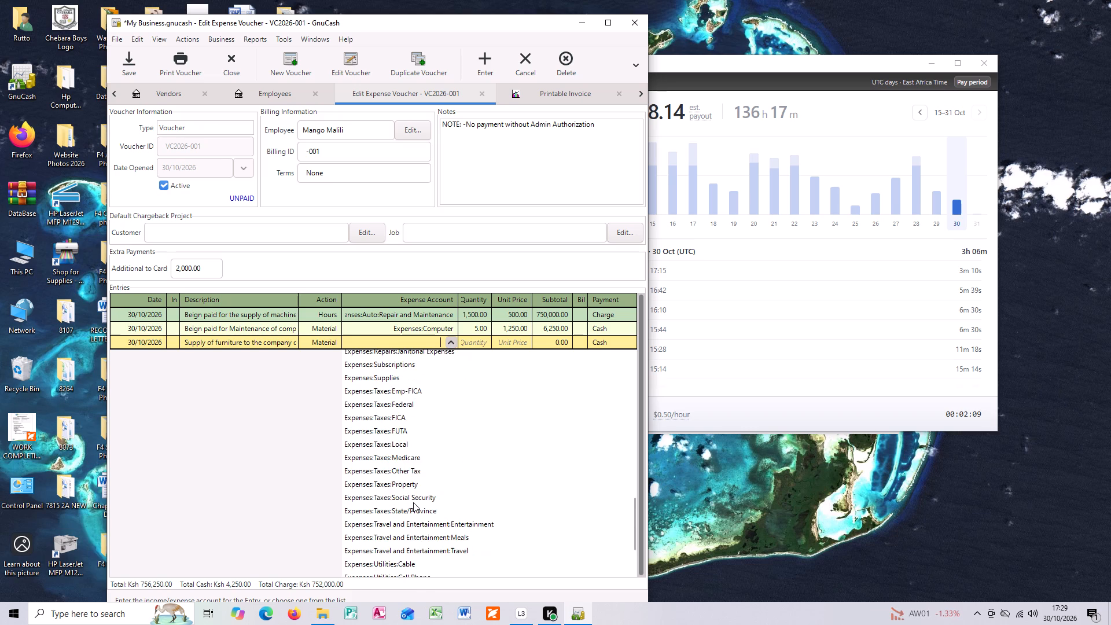
scroll(413, 502, down, 2)
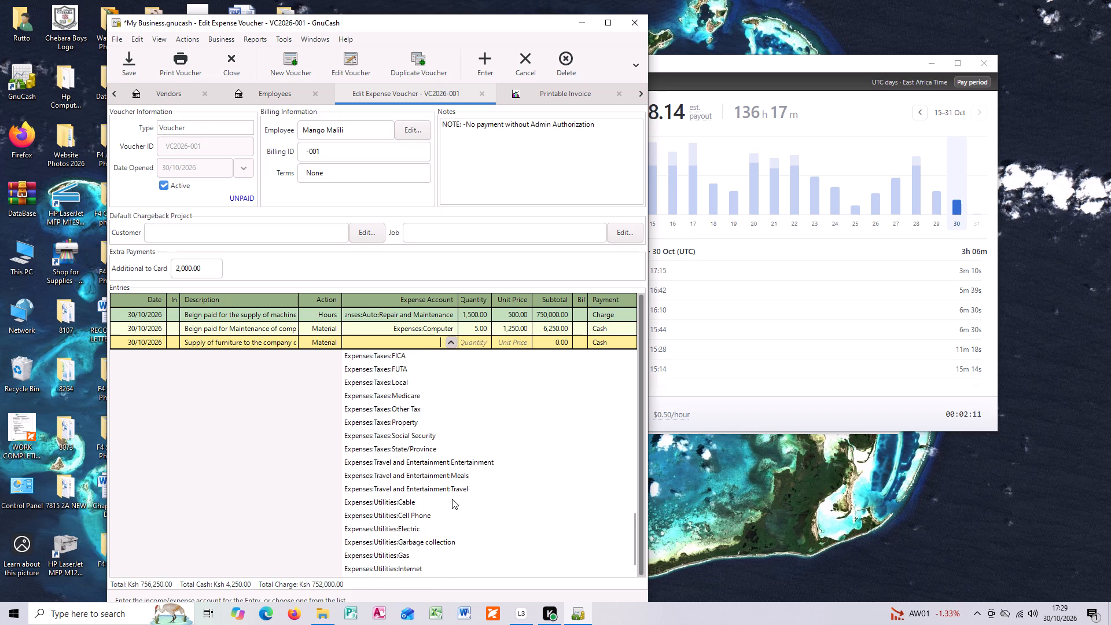
scroll(452, 499, down, 4)
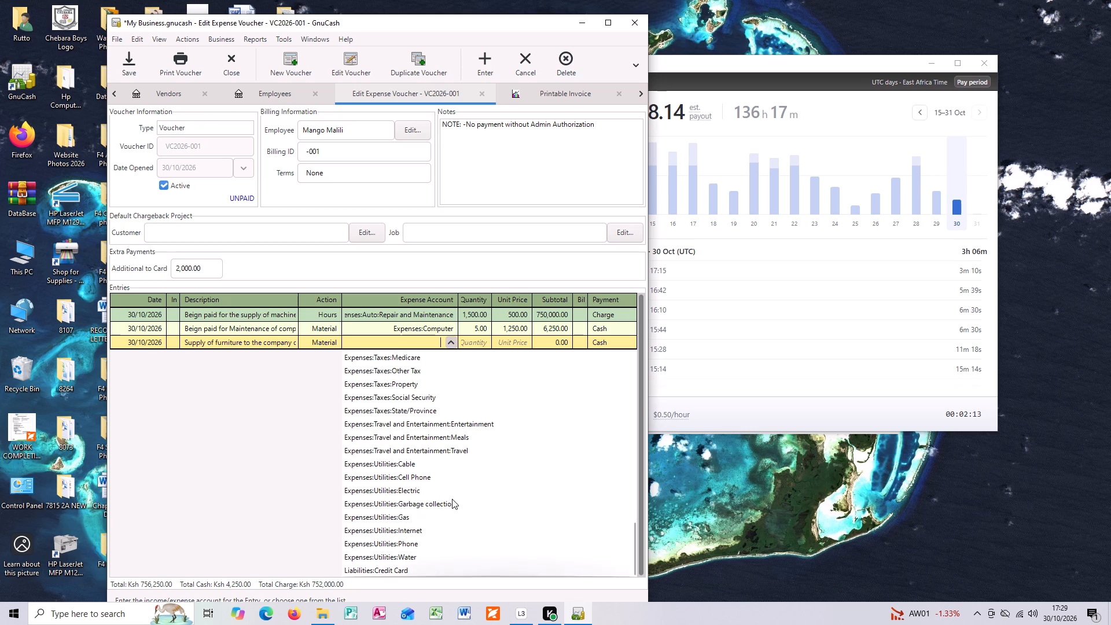
scroll(452, 499, down, 1)
scroll(452, 499, up, 2)
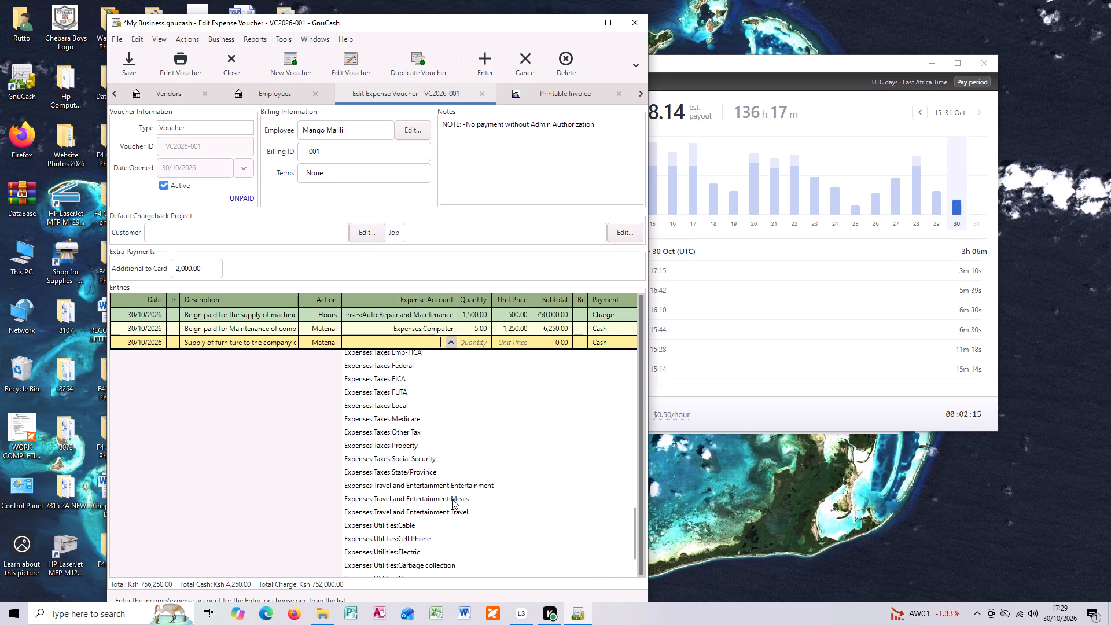
scroll(452, 499, up, 2)
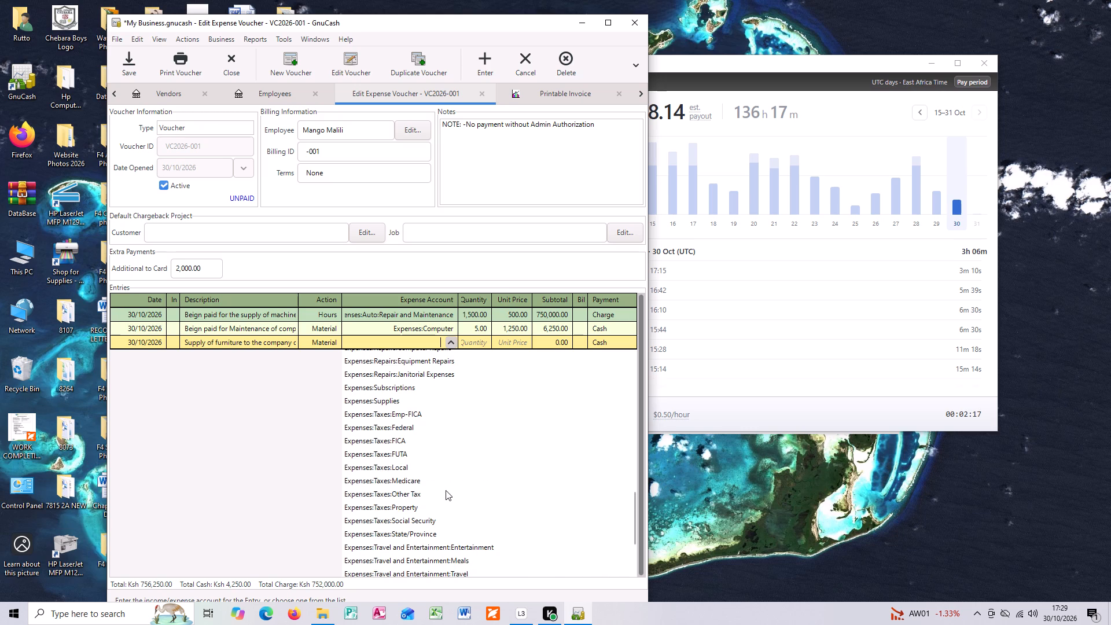
scroll(433, 497, up, 2)
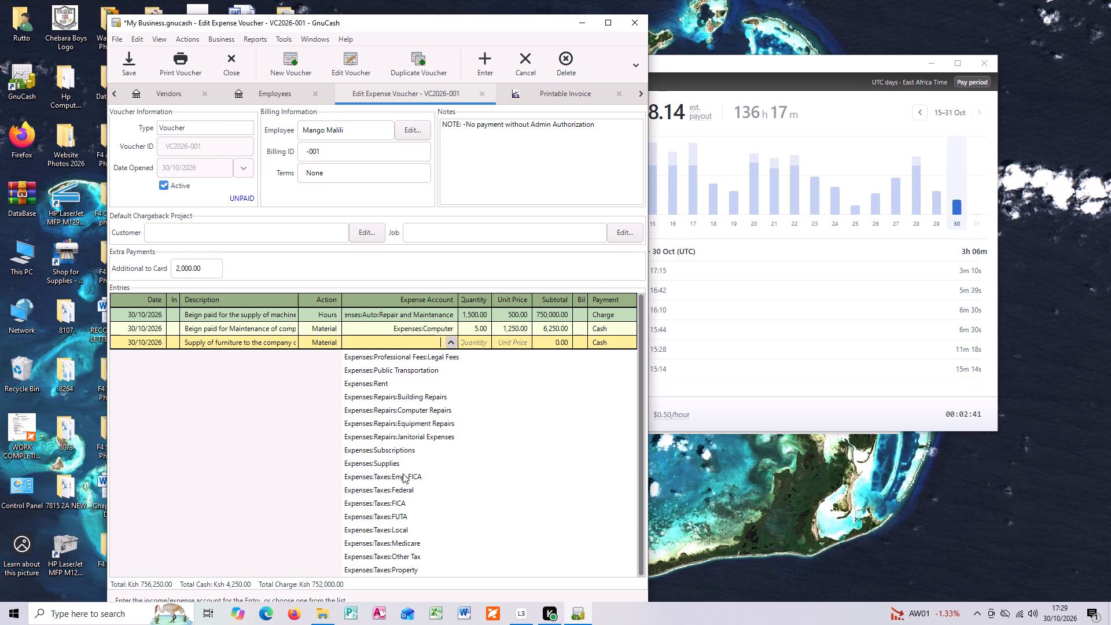
scroll(403, 473, down, 1)
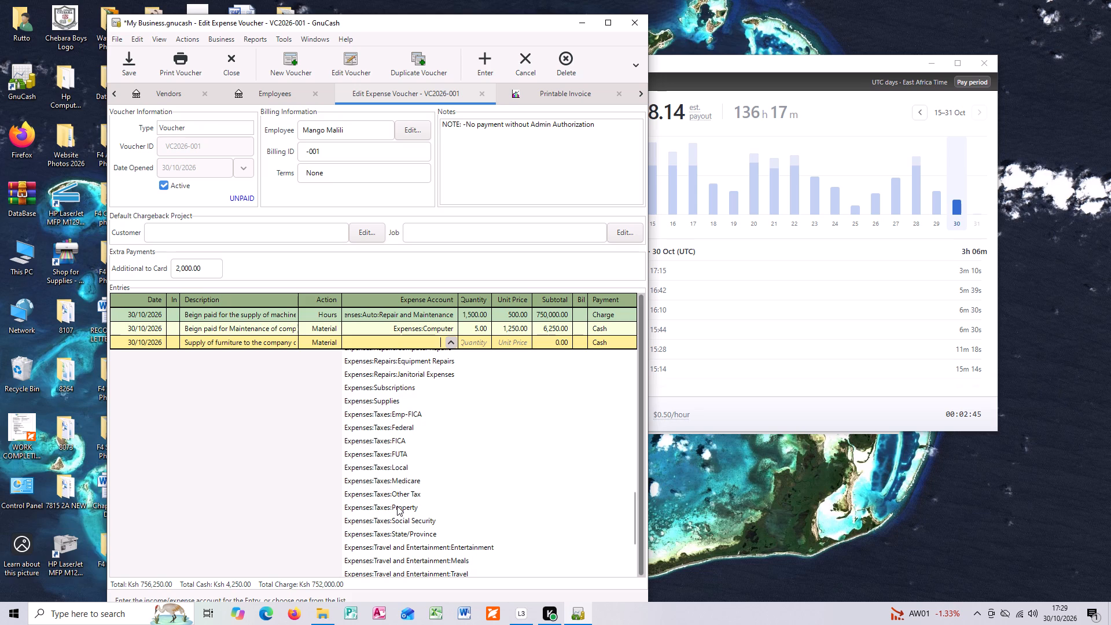
scroll(398, 504, up, 1)
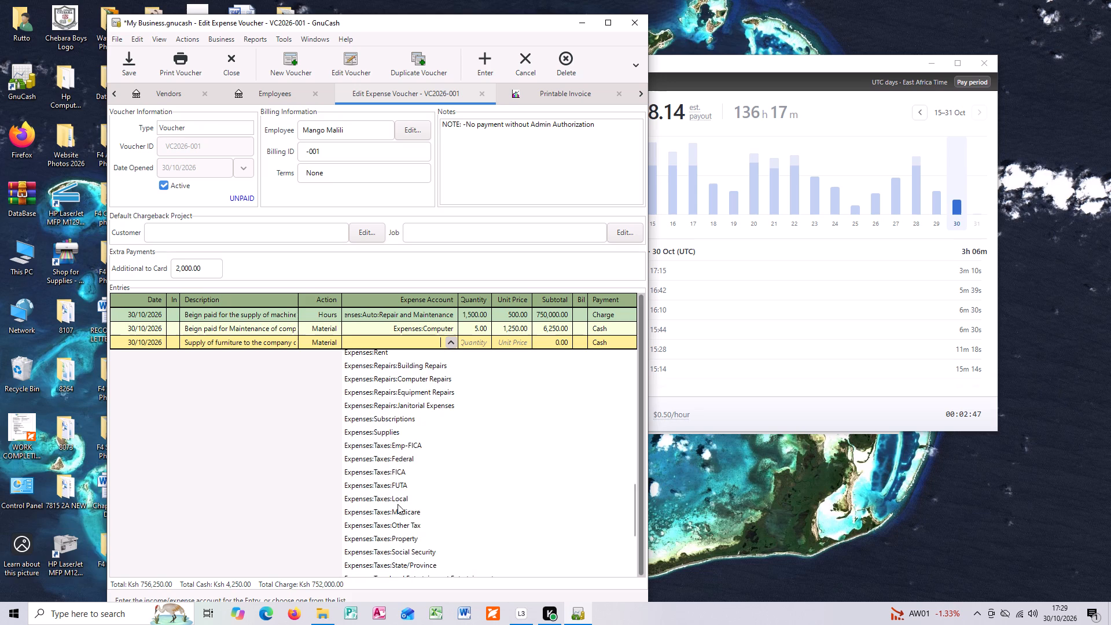
scroll(398, 504, up, 1)
scroll(403, 415, up, 2)
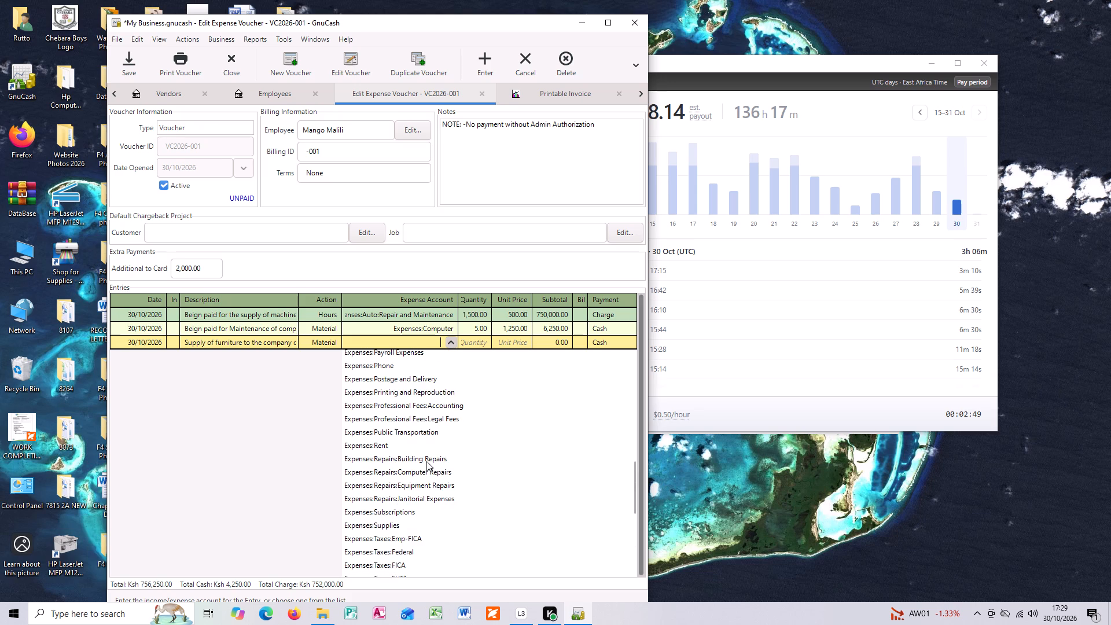
scroll(422, 454, up, 2)
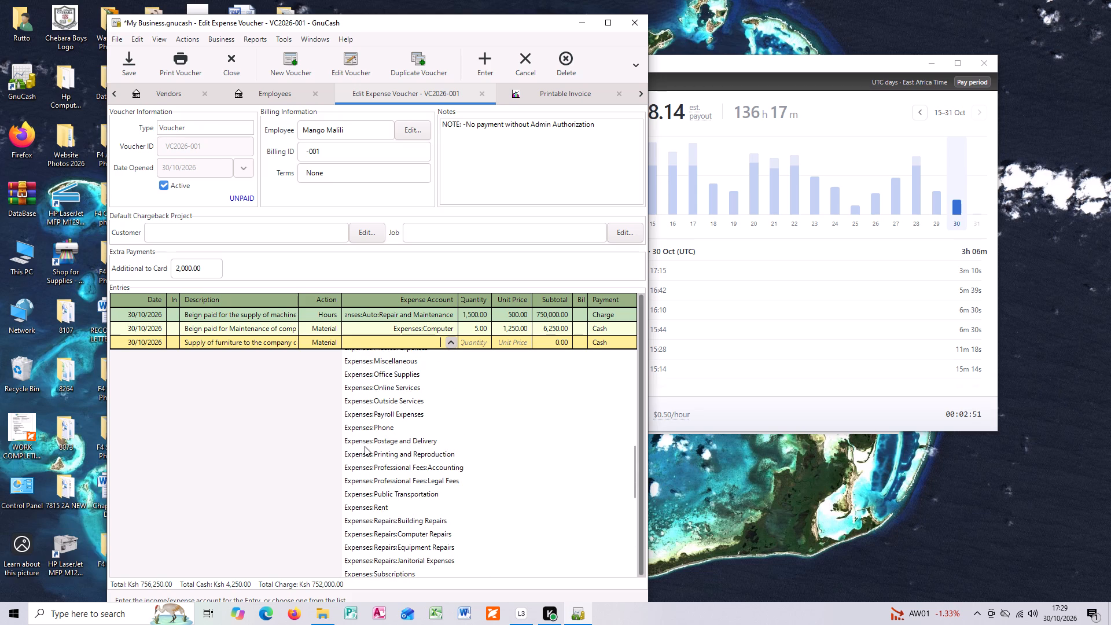
scroll(414, 451, up, 1)
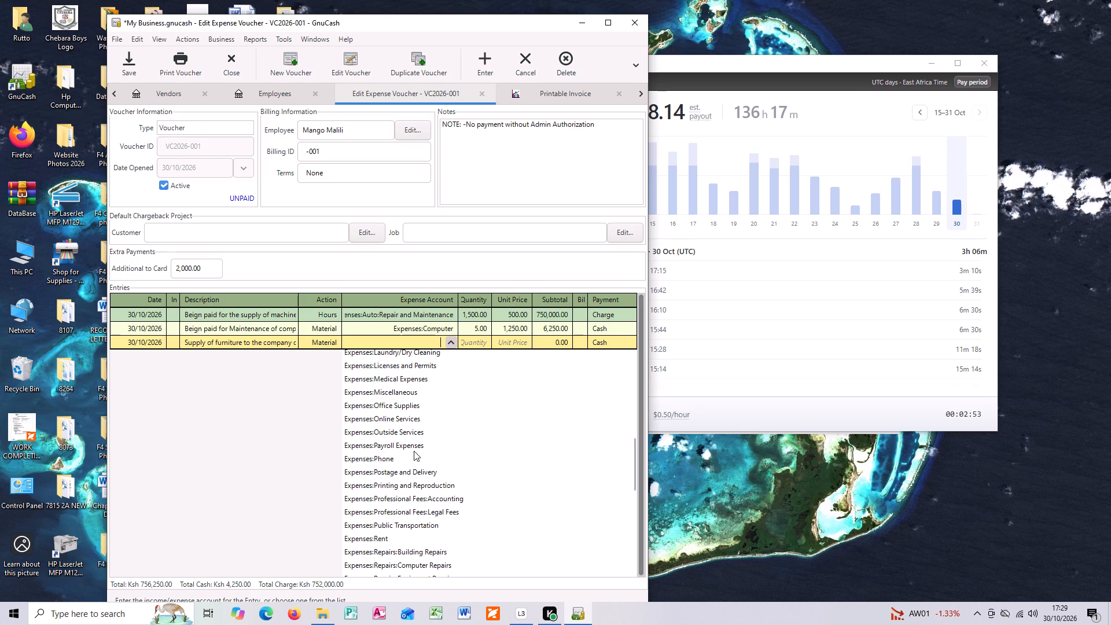
scroll(414, 451, up, 2)
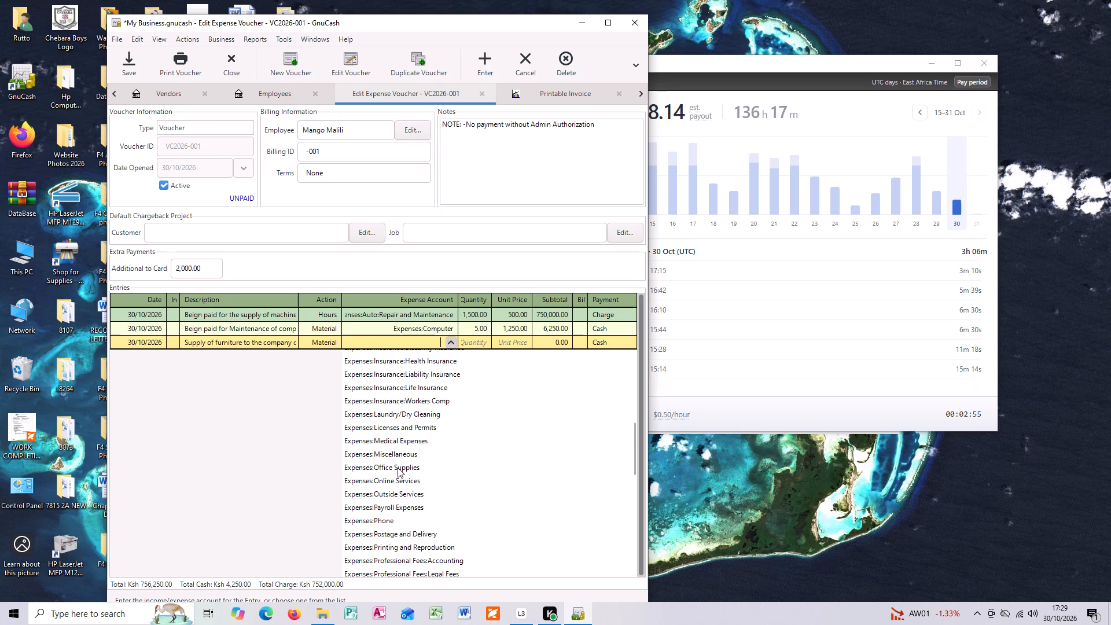
click(398, 468)
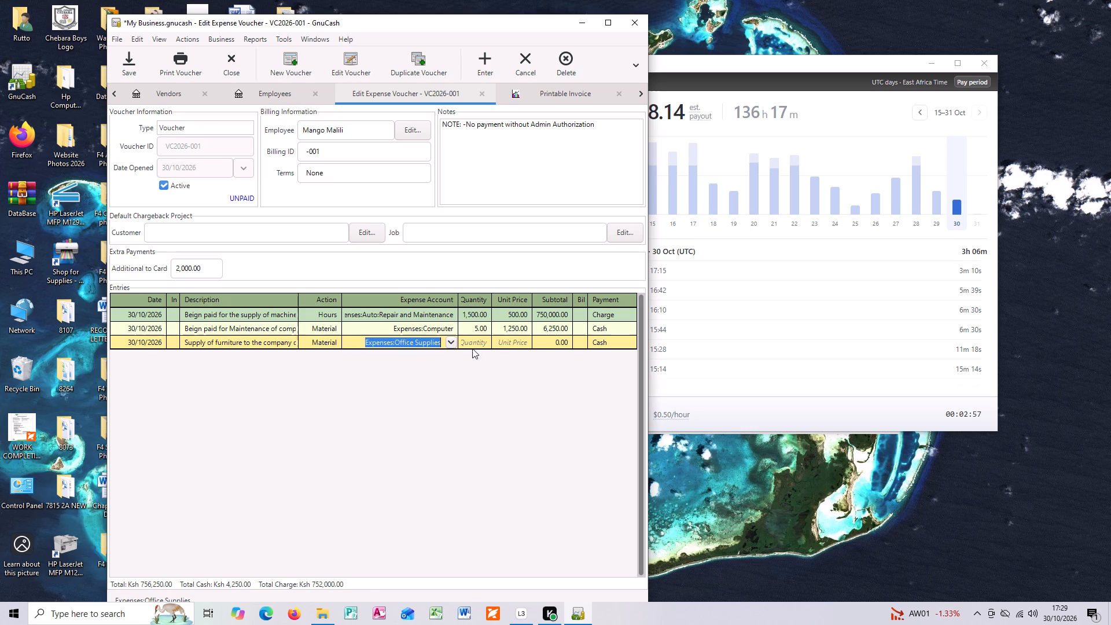
Complete the furniture supply entry with quantity 40, unit price 2,000 and Cash payment, and record it in the voucher.
click(469, 341)
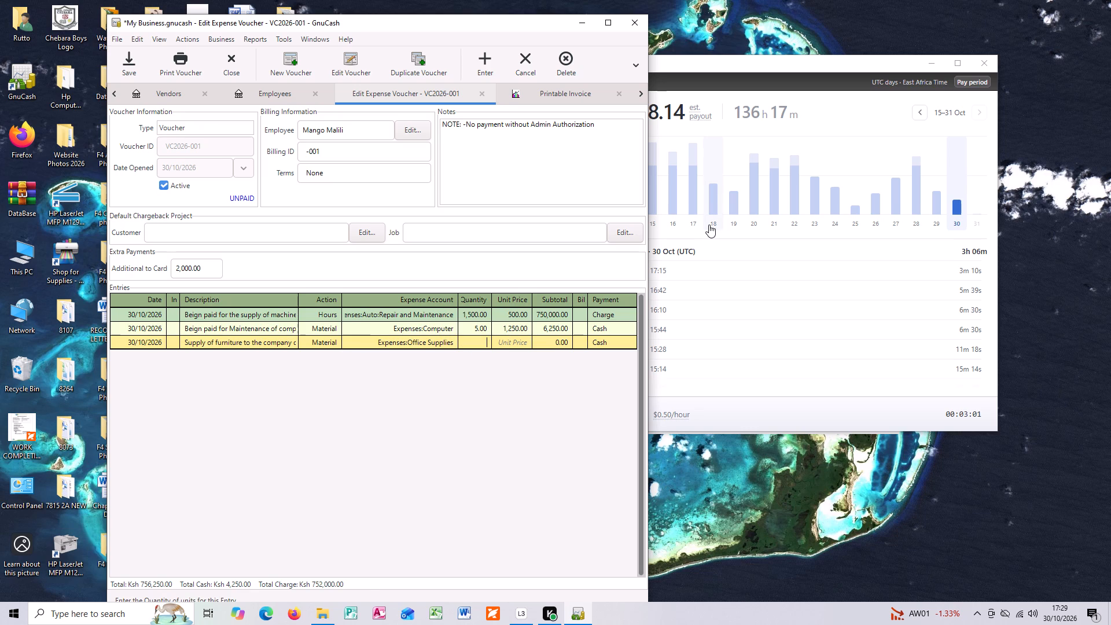
text(40)
click(510, 341)
text(2000)
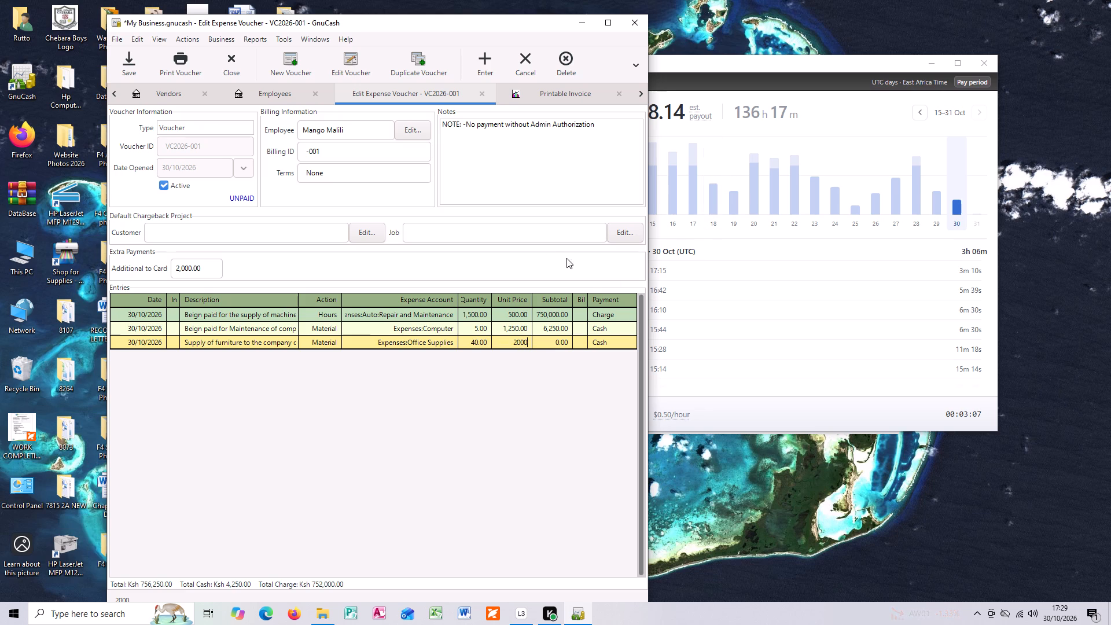
click(597, 337)
click(635, 338)
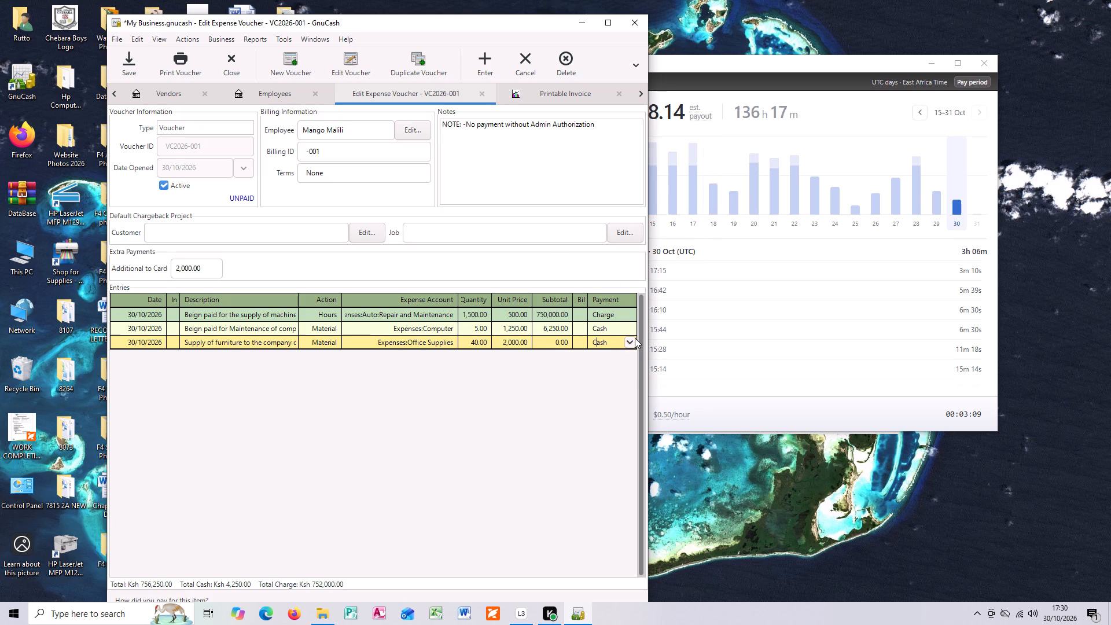
click(634, 342)
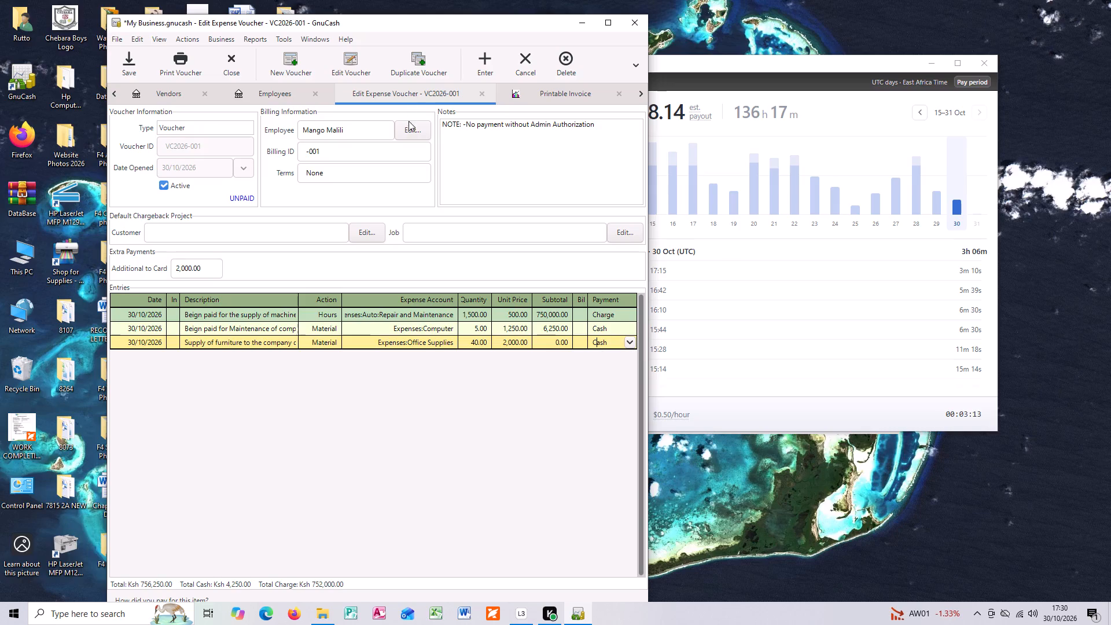
key(Tab)
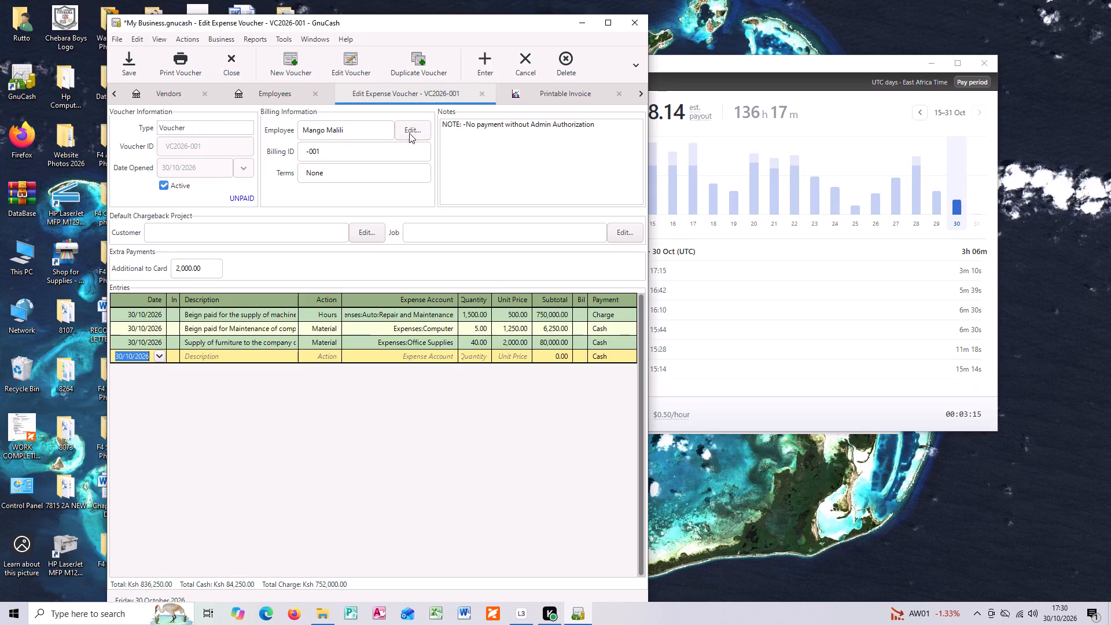
Open the voucher's employee record #001 to view its details, and close it without changes.
click(410, 130)
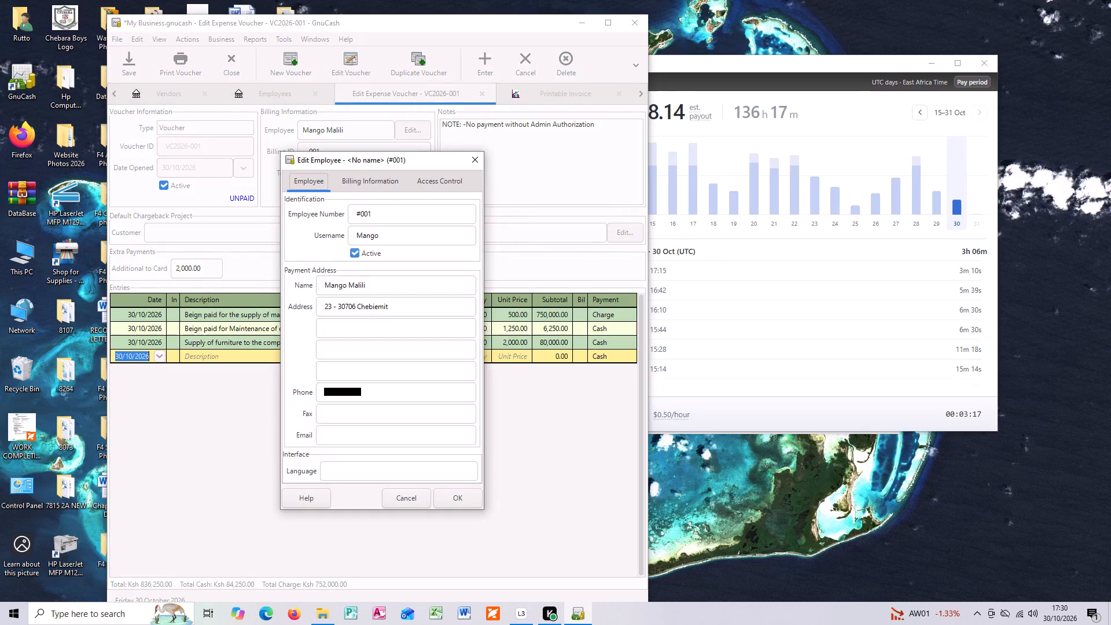
click(470, 156)
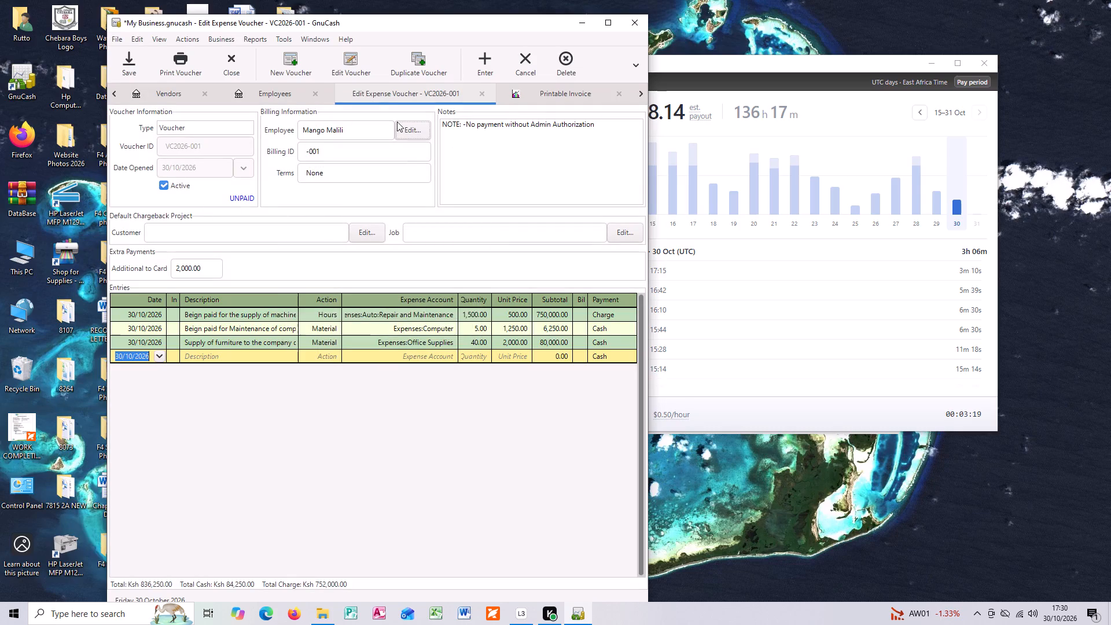
Open expense voucher VC2026-001's properties and review its ID, opening date, terms and chargeback customer.
click(356, 62)
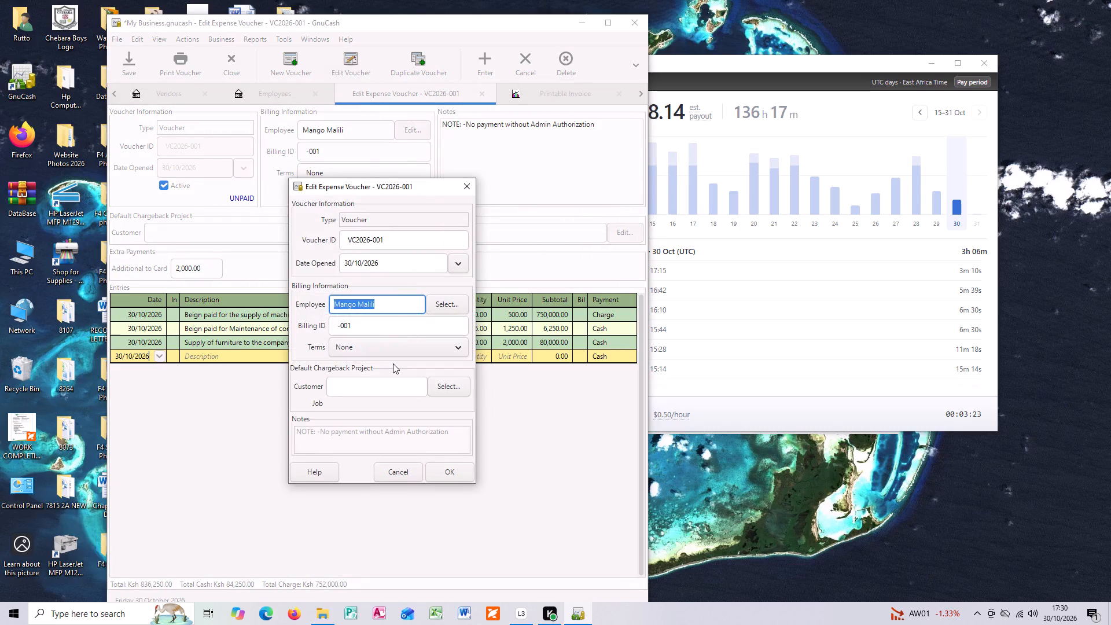
scroll(393, 363, down, 2)
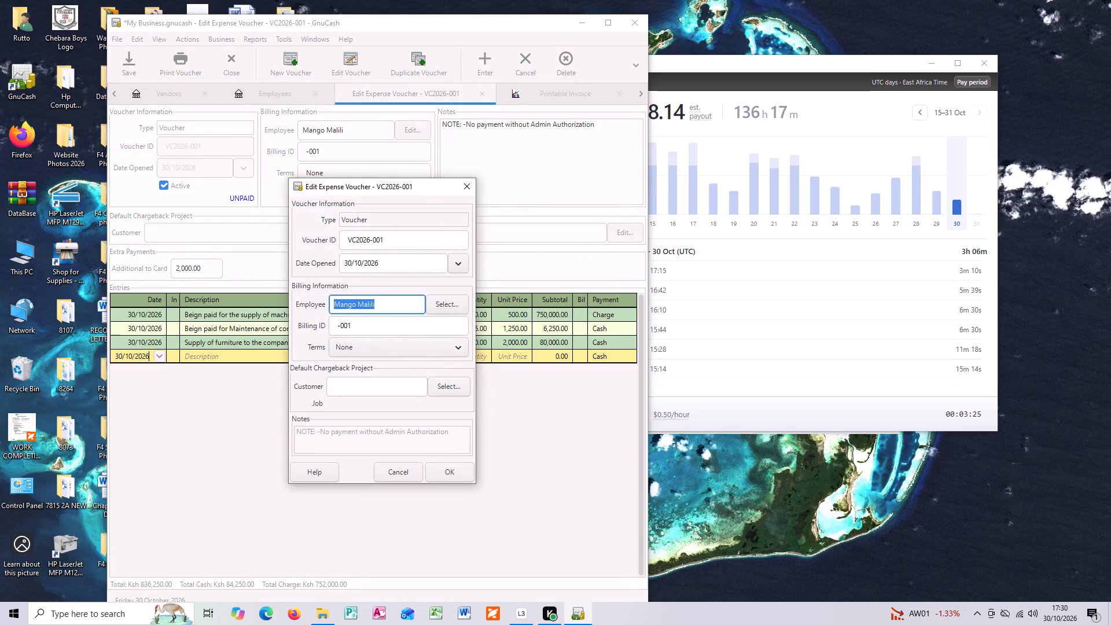
click(394, 240)
click(399, 267)
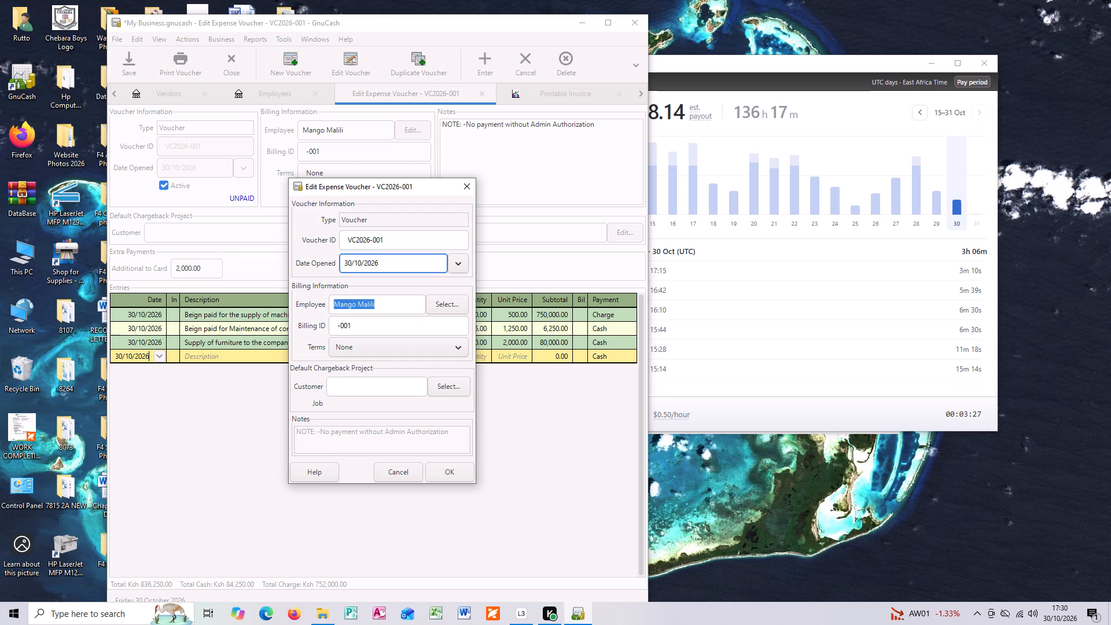
click(404, 350)
click(404, 350)
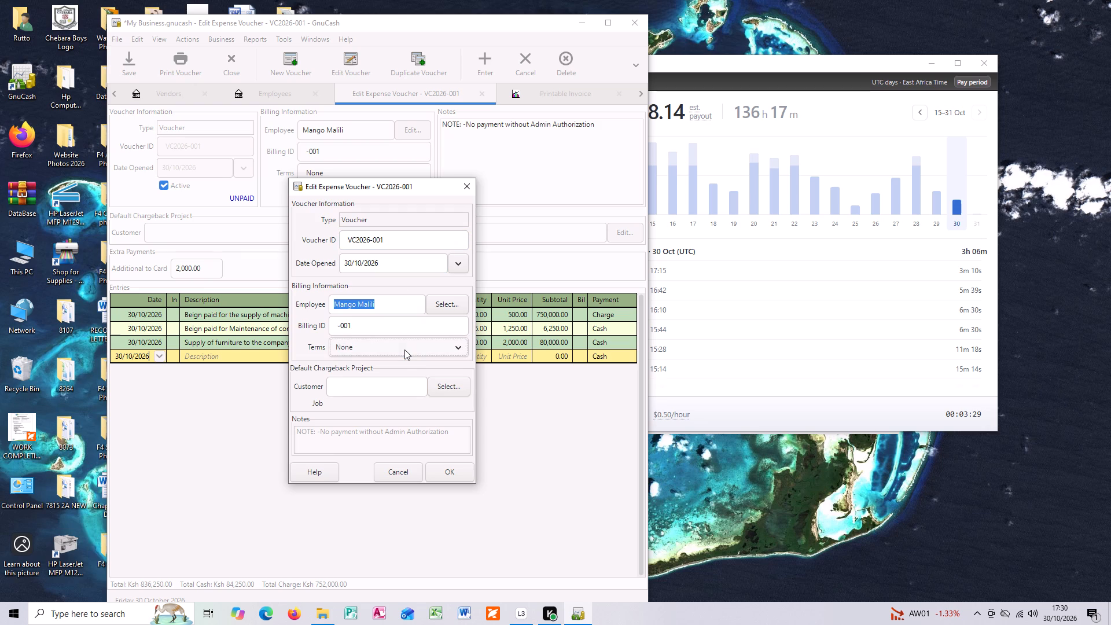
click(396, 383)
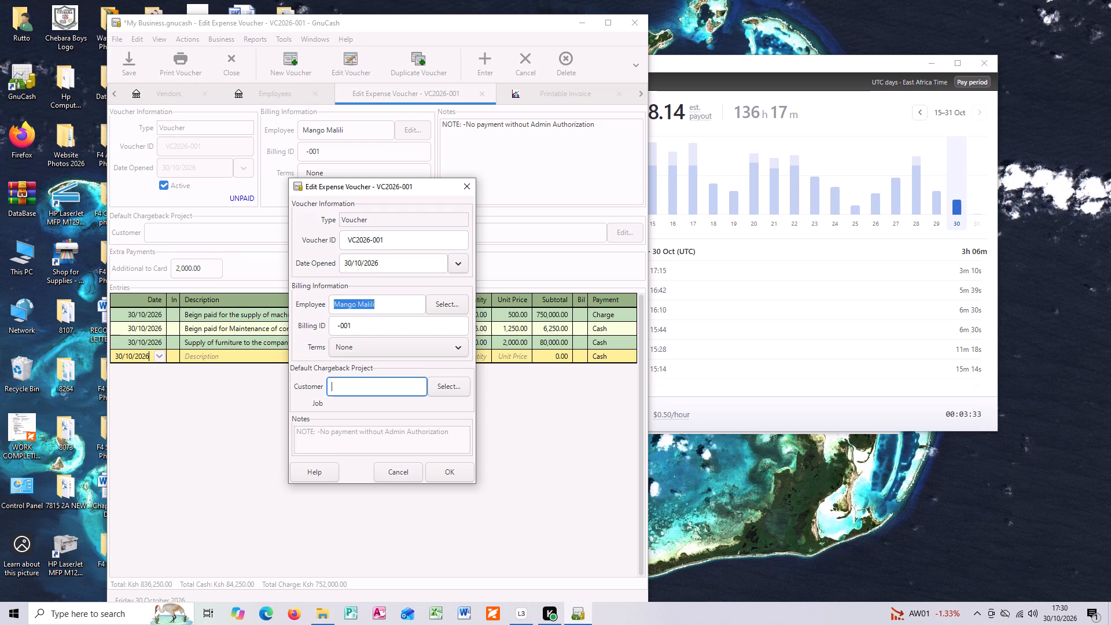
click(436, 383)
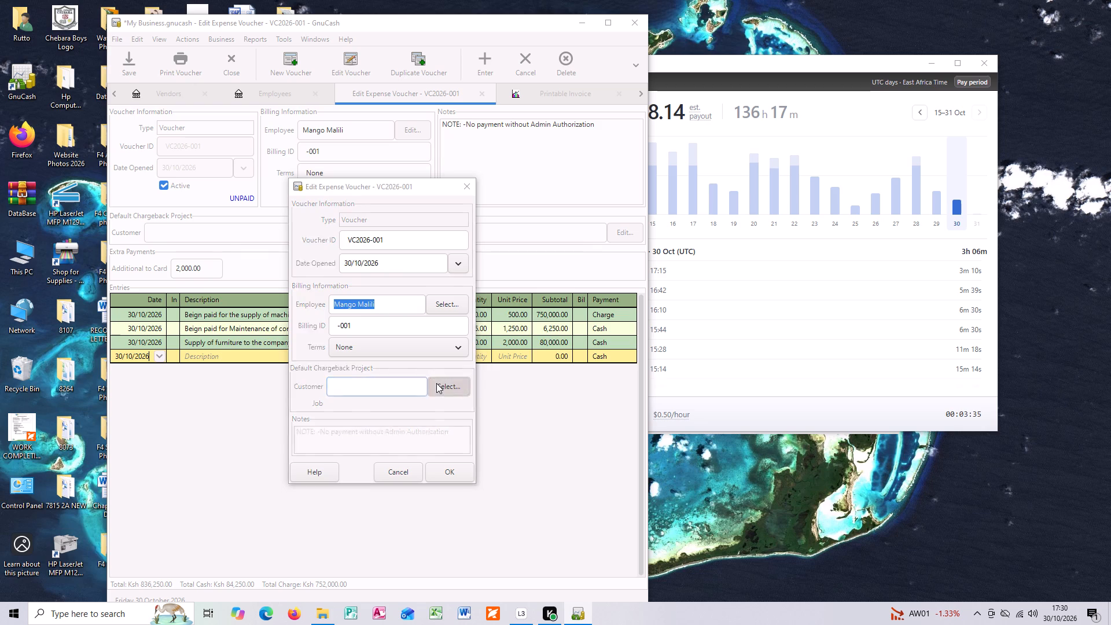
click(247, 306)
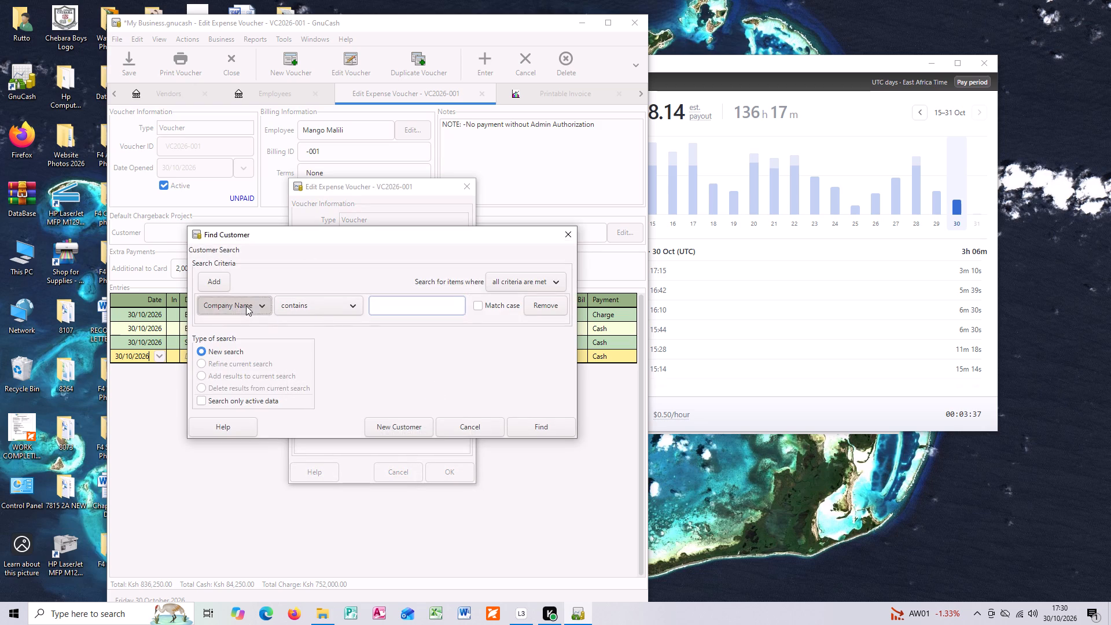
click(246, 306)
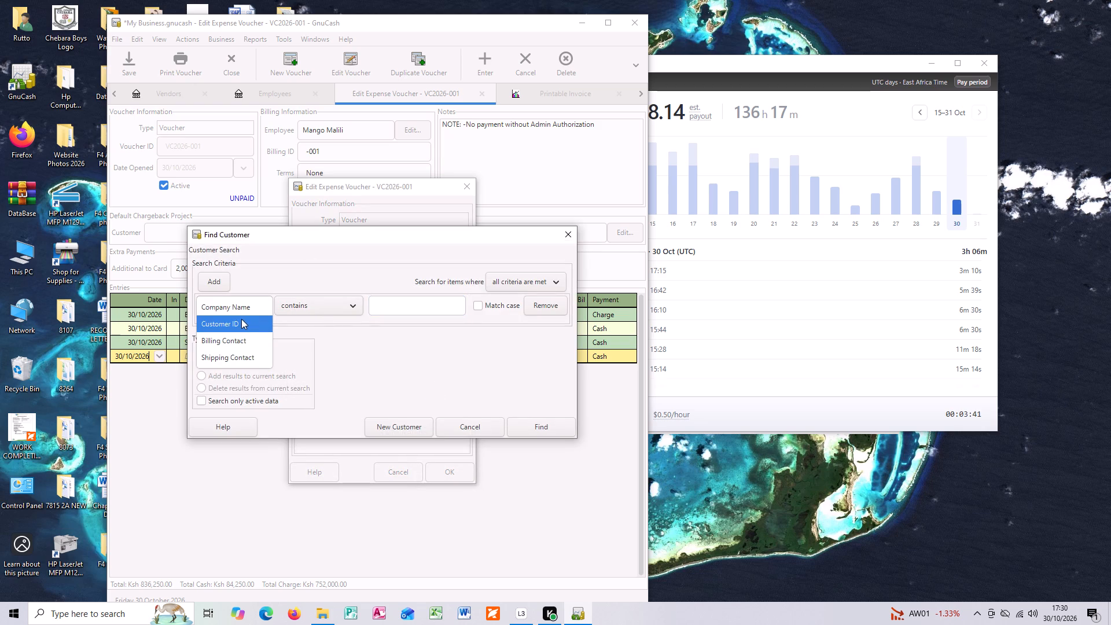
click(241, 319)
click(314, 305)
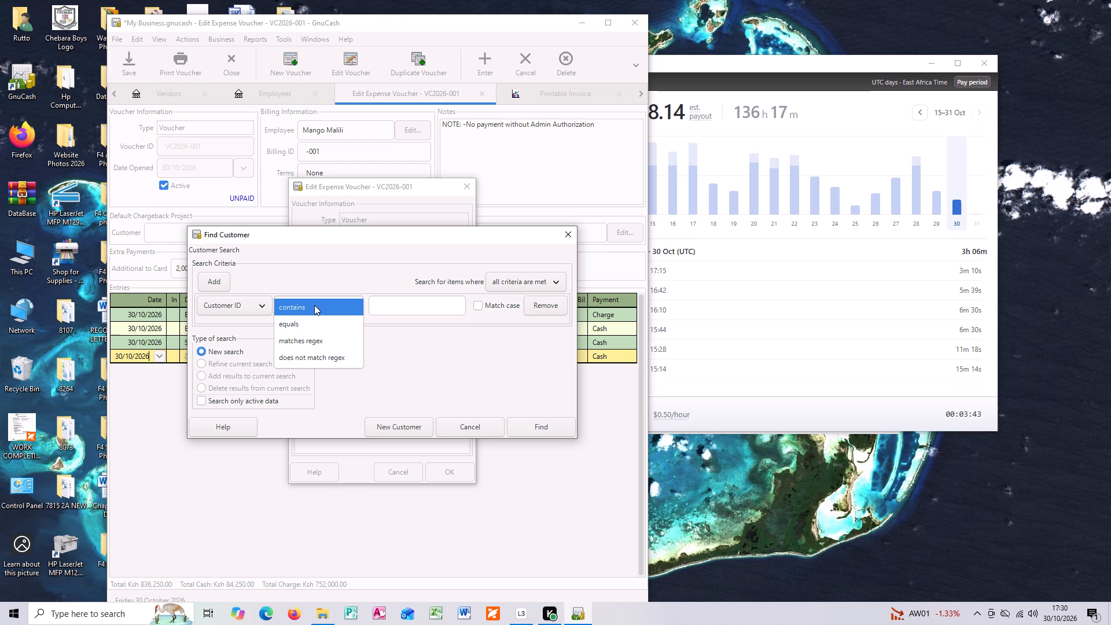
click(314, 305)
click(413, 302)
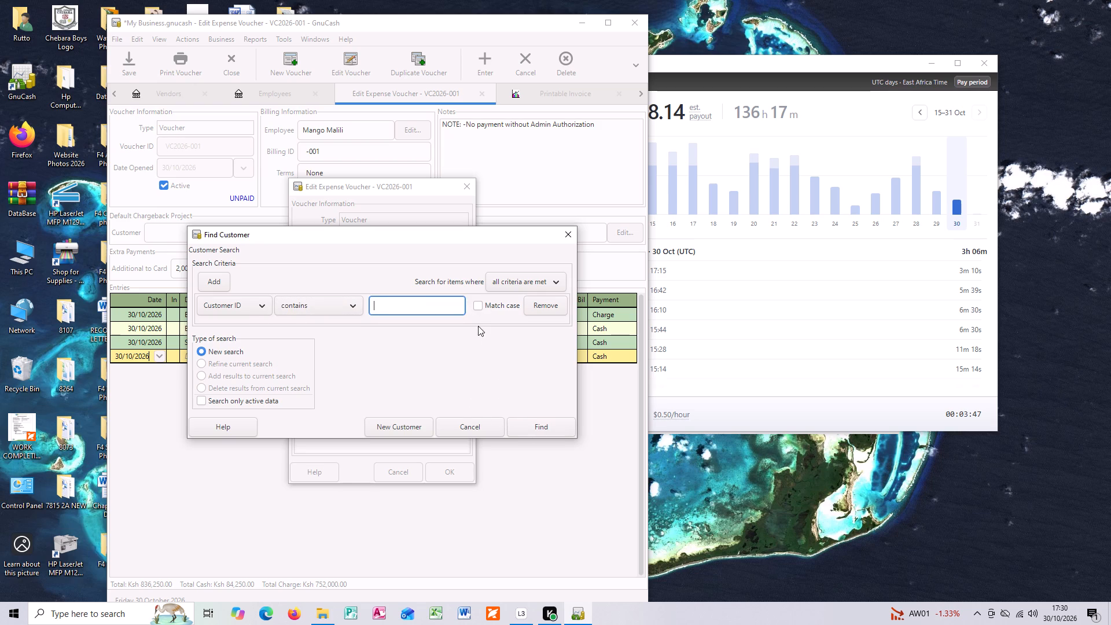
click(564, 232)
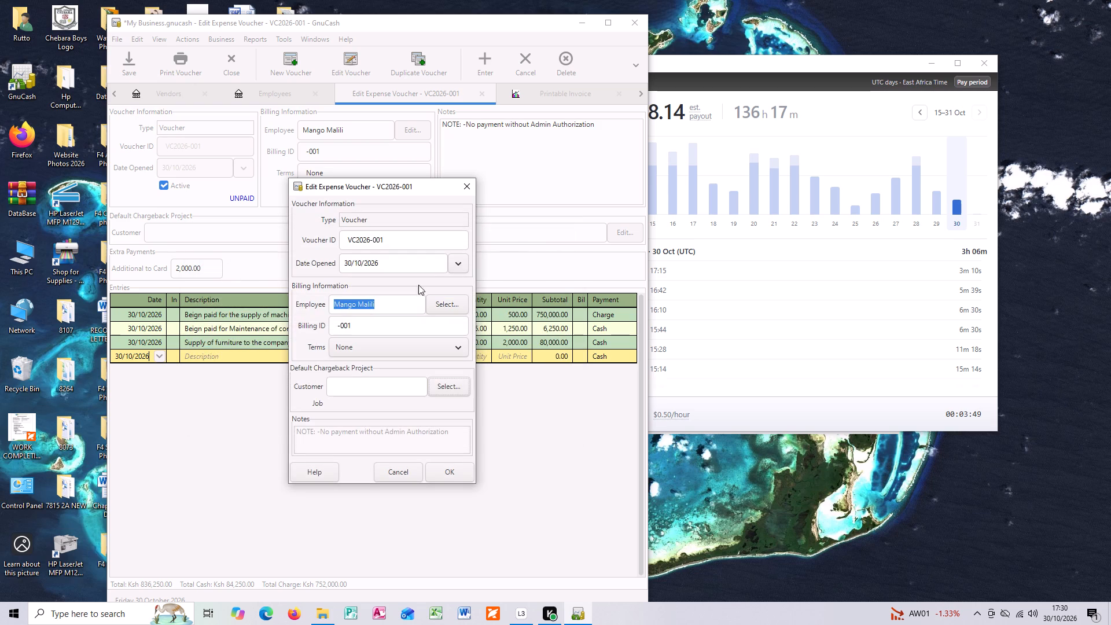
Check the chargeback customer and notes in the voucher properties, and accept them without changes.
click(411, 392)
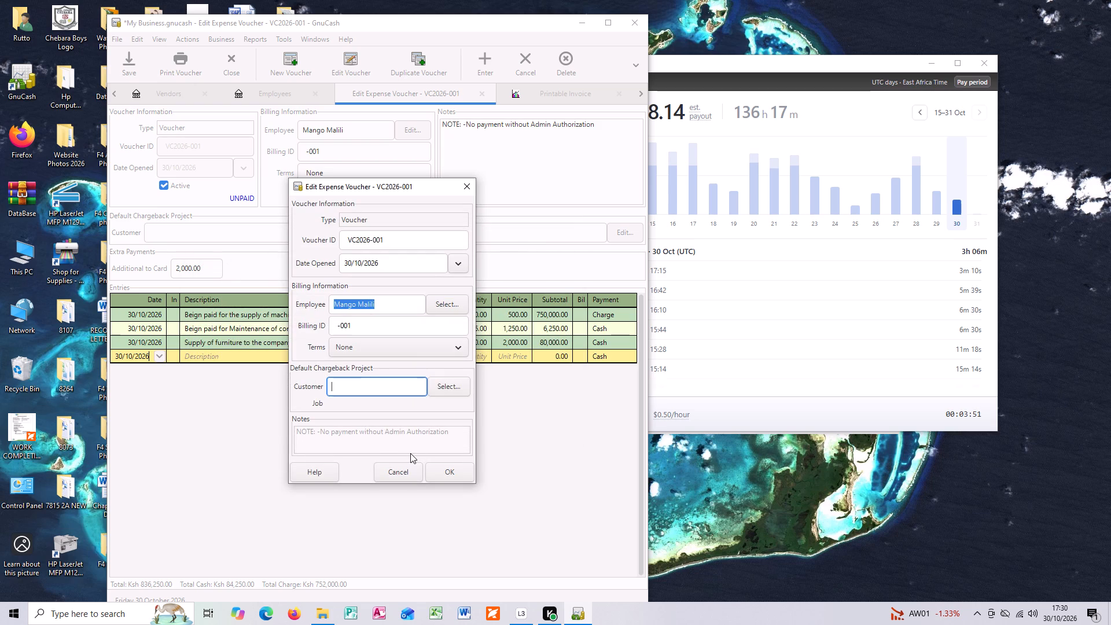
click(385, 441)
click(450, 464)
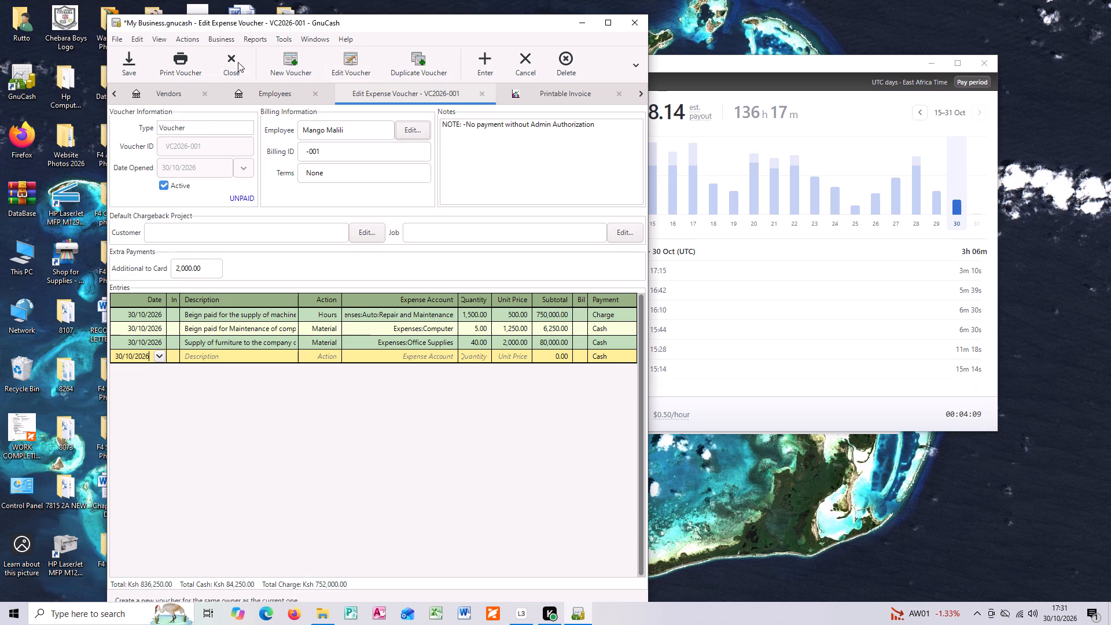
Open the printable version of the expense voucher, review its three entries and totals, and close it.
click(193, 68)
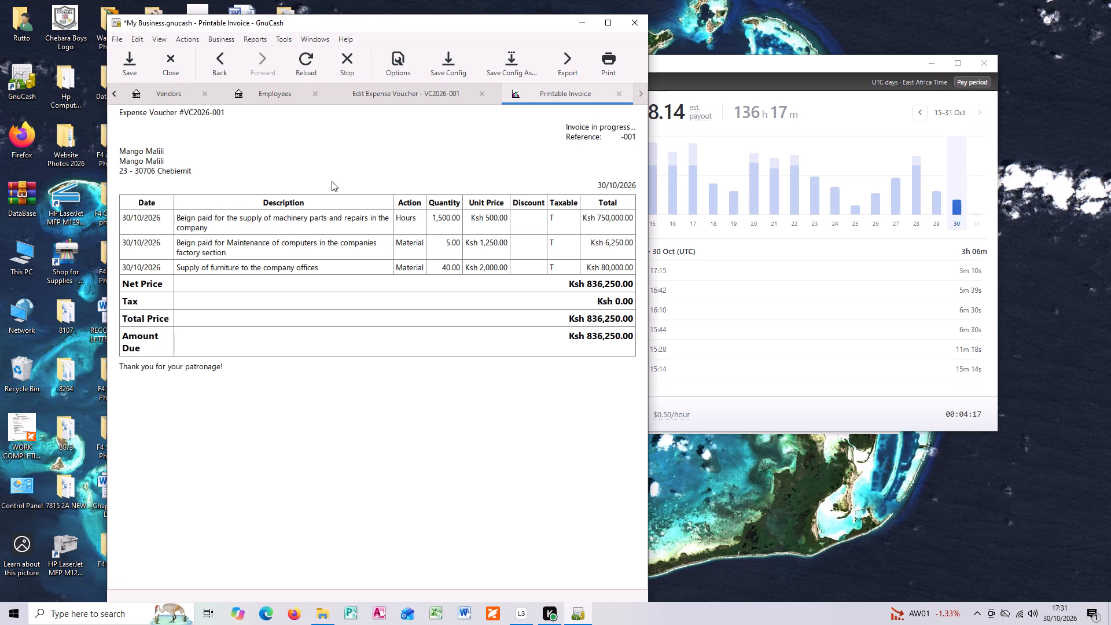
scroll(516, 150, up, 2)
click(216, 298)
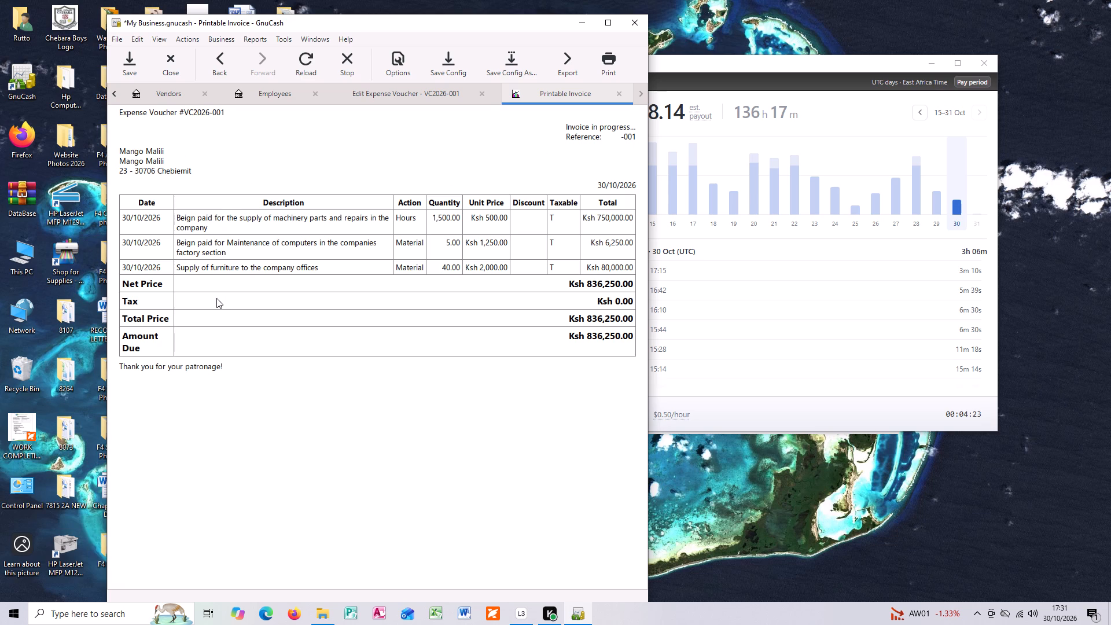
click(214, 310)
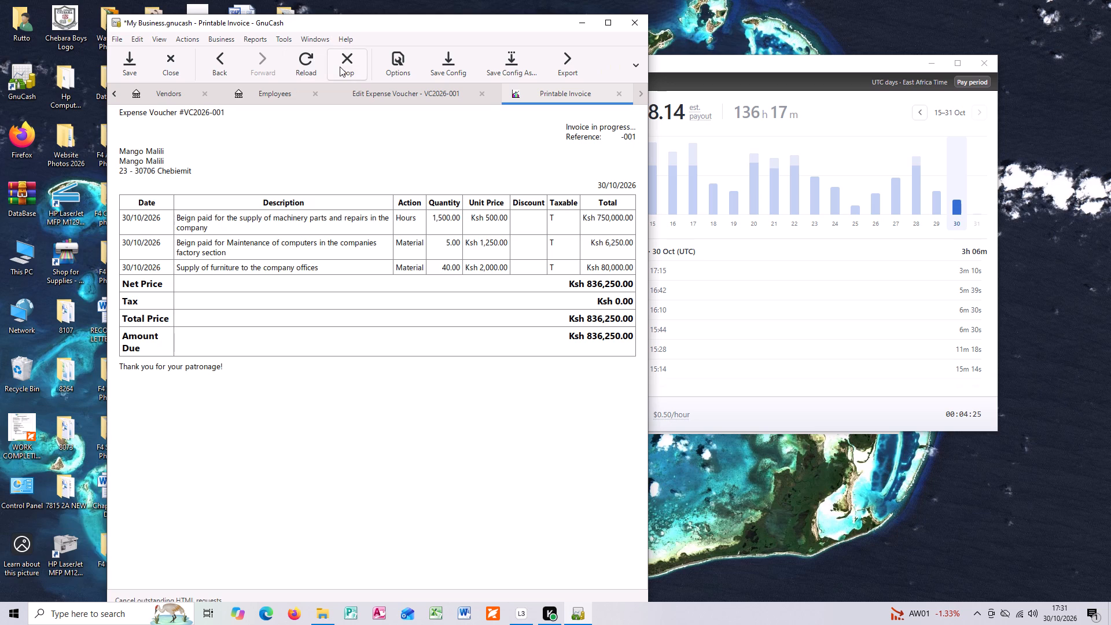
drag(347, 67, 337, 125)
click(219, 66)
click(167, 66)
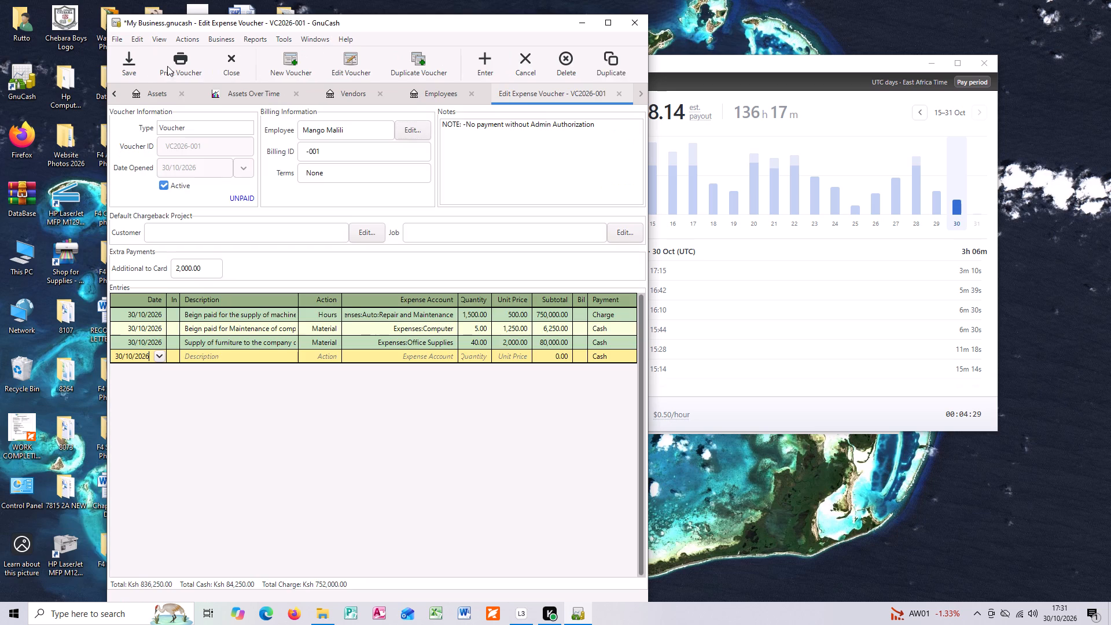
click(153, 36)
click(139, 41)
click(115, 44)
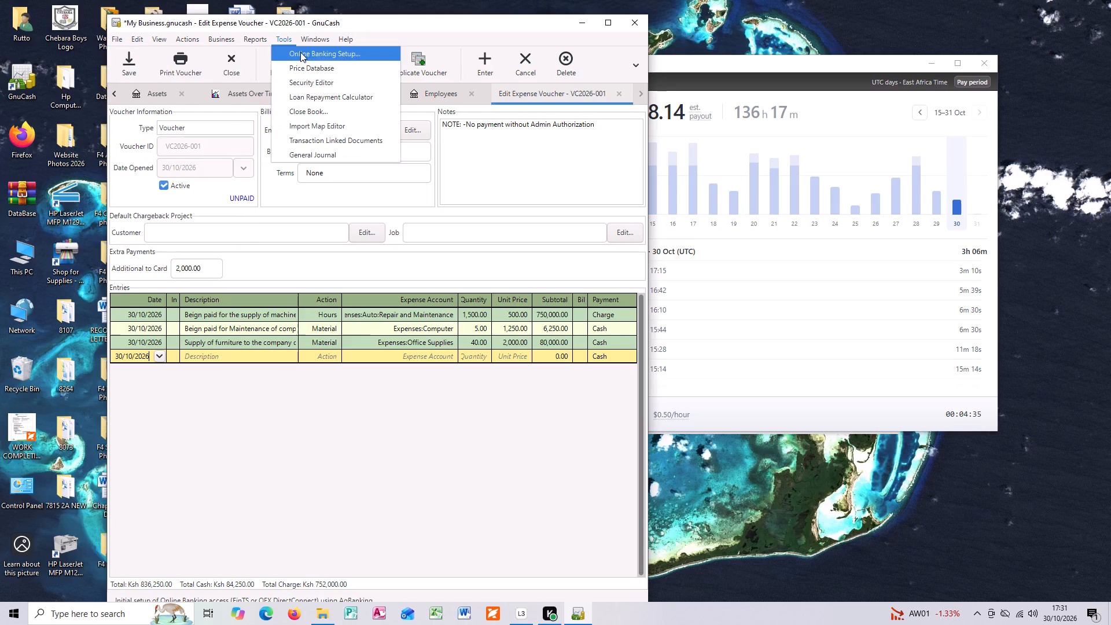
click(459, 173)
Open the options of the Assets Over Time report and check its stylesheet and options summary settings, leaving them unchanged.
click(436, 94)
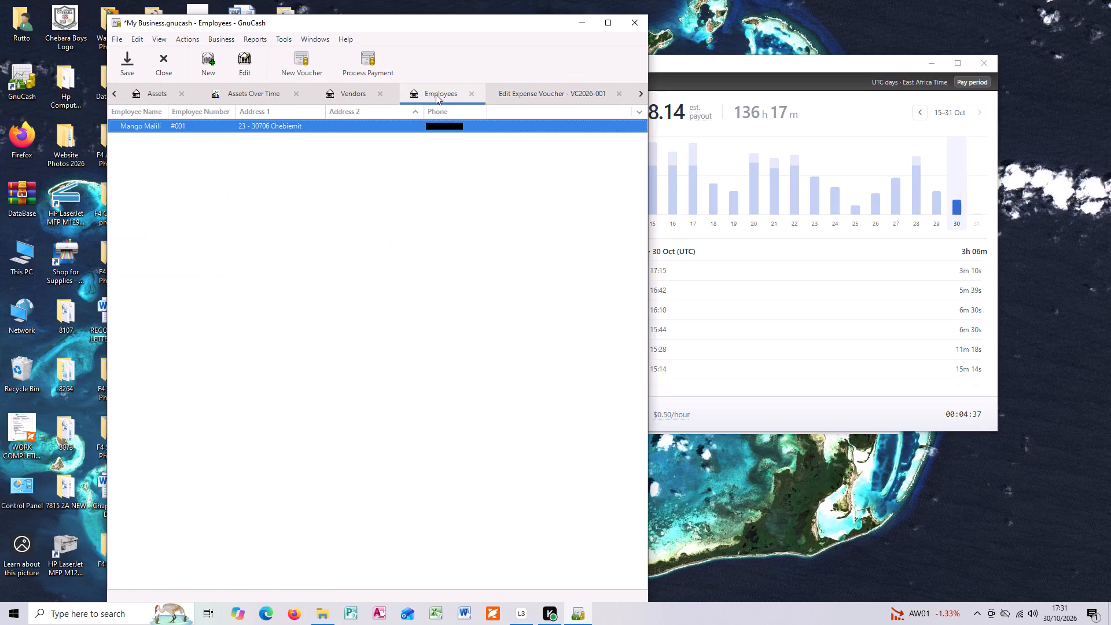
click(367, 94)
click(274, 98)
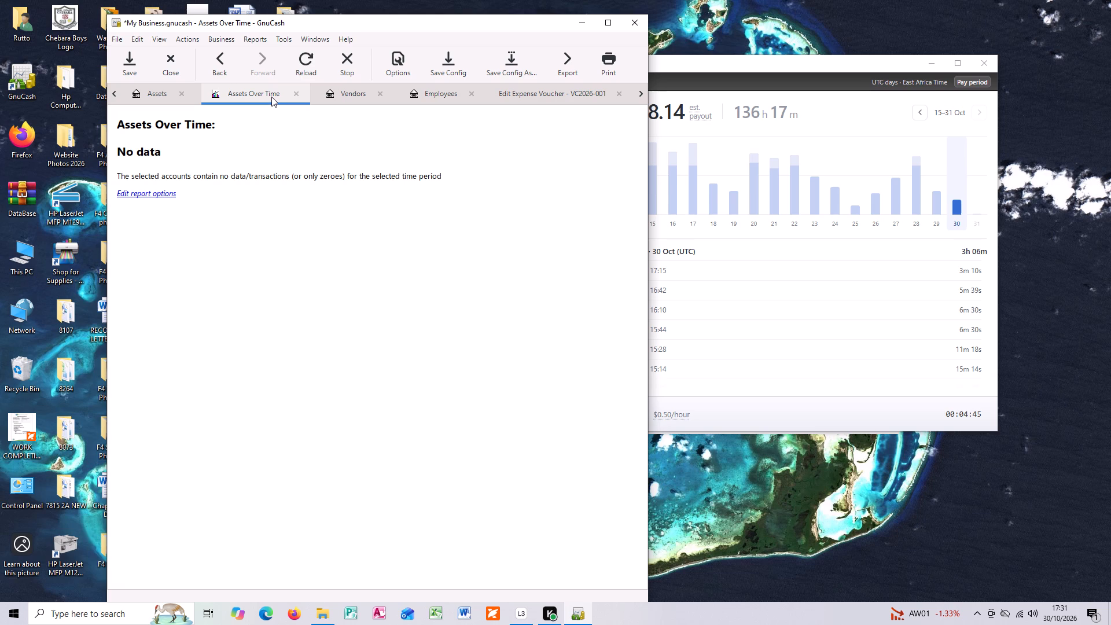
click(154, 194)
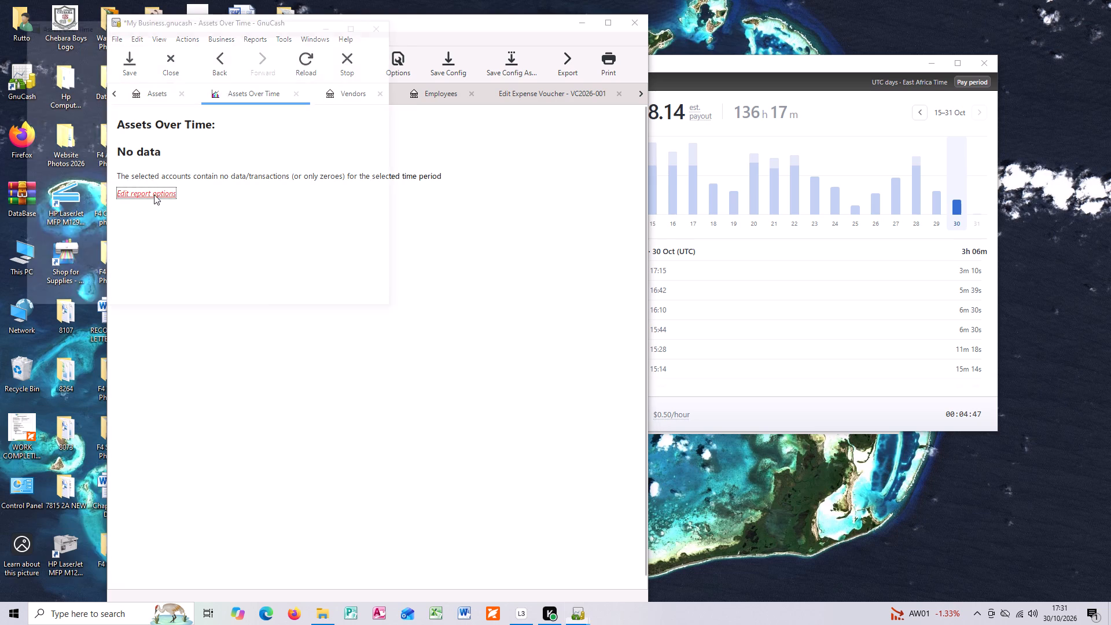
click(173, 93)
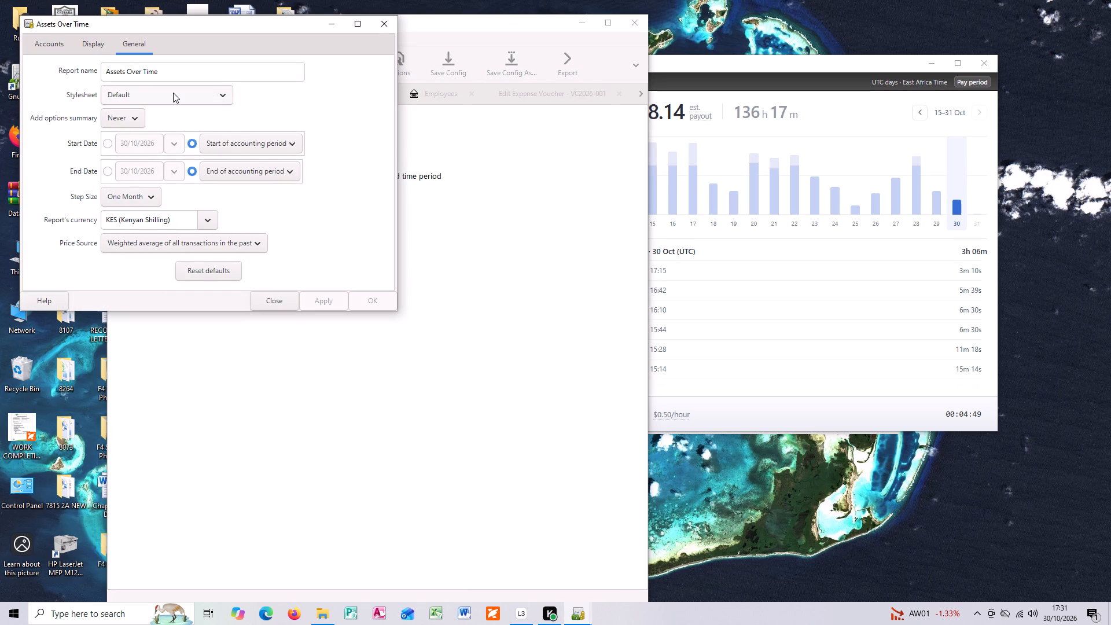
click(173, 93)
click(120, 124)
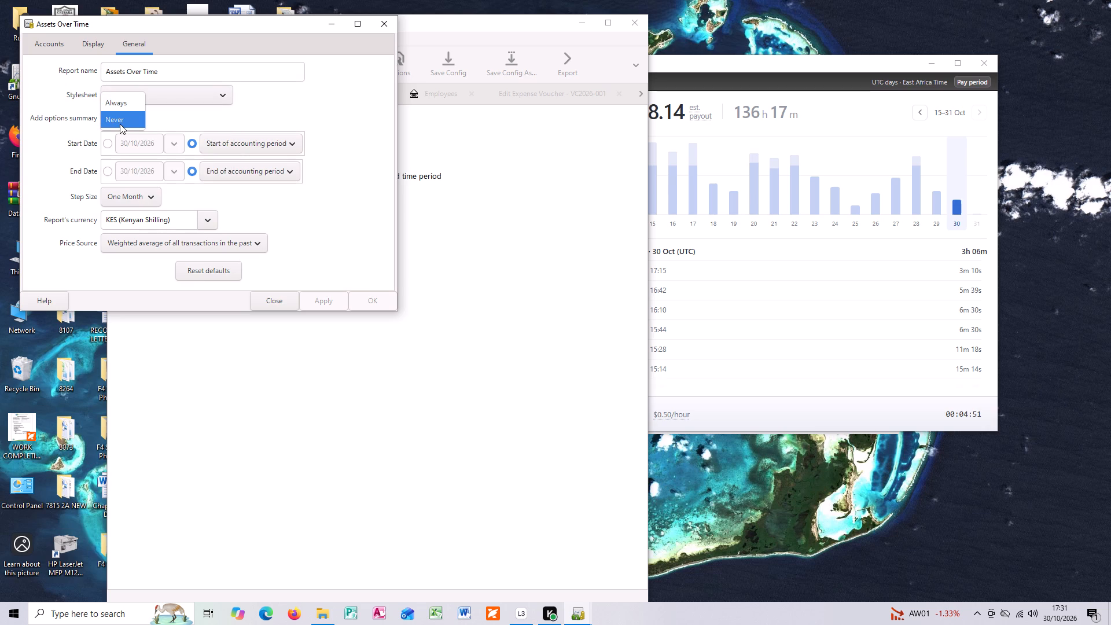
click(120, 123)
click(120, 123)
click(120, 123)
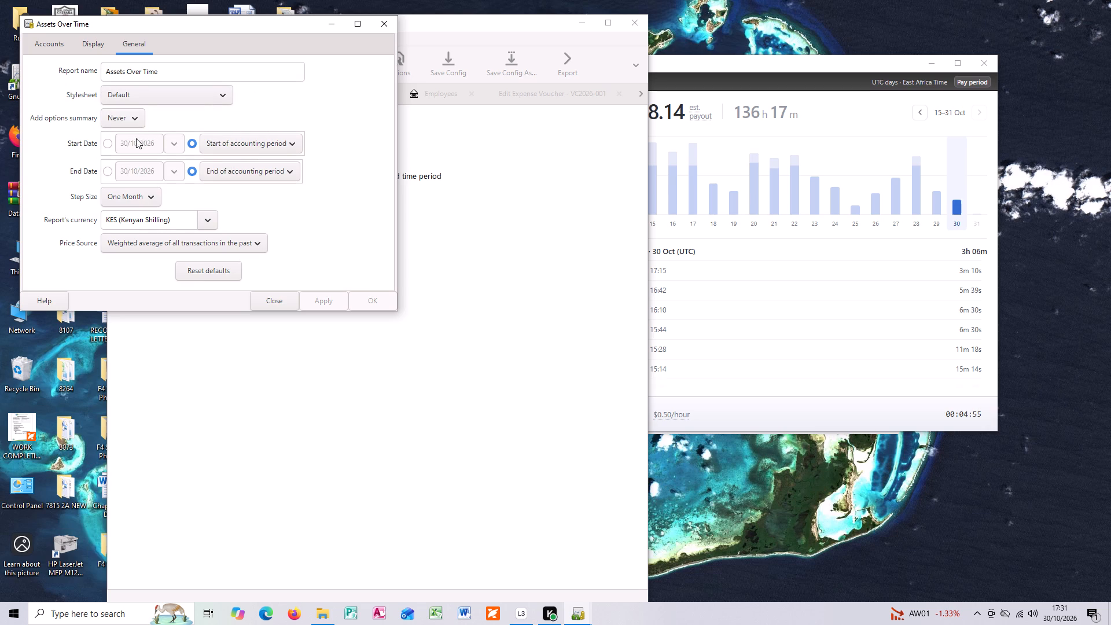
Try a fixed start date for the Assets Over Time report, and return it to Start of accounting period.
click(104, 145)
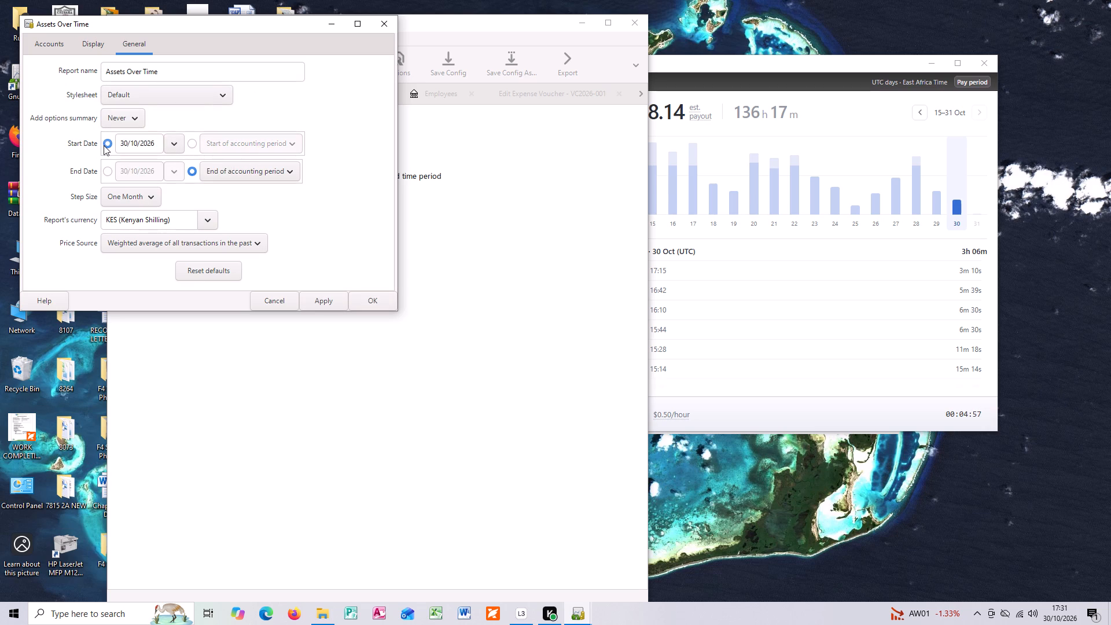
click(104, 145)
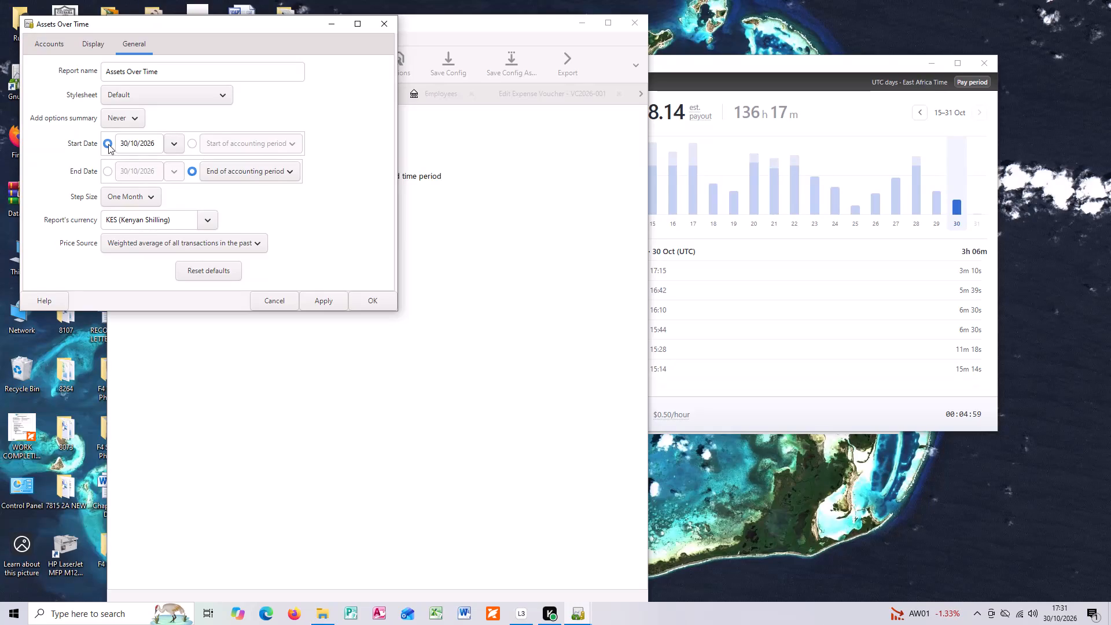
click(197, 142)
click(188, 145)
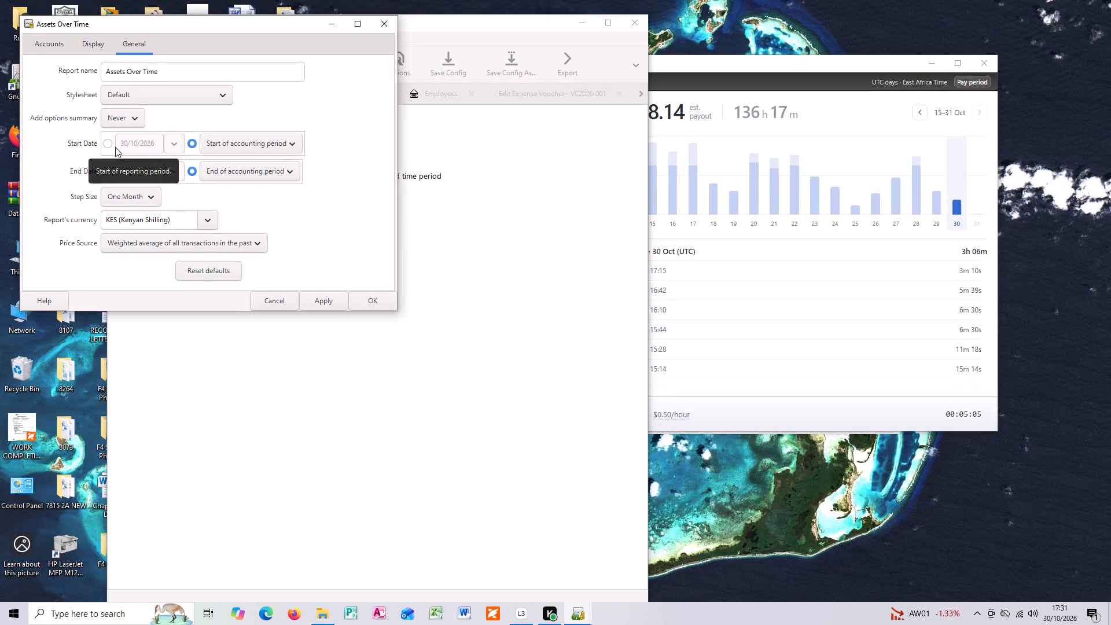
Set the report's end date to End of this year and its step size to Quarter Year.
click(255, 174)
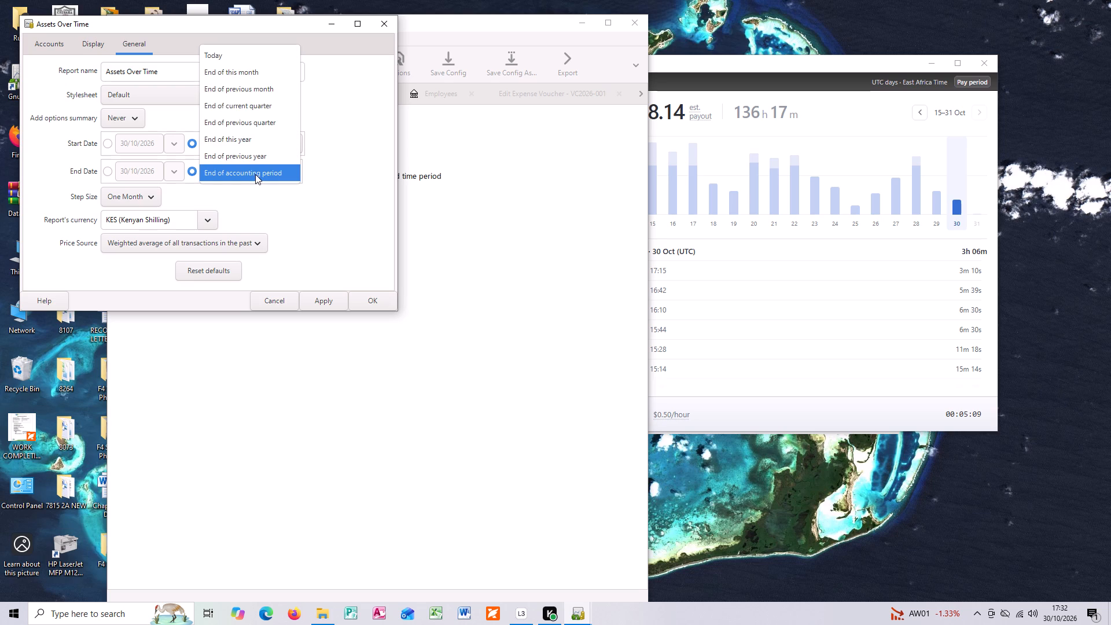
click(234, 142)
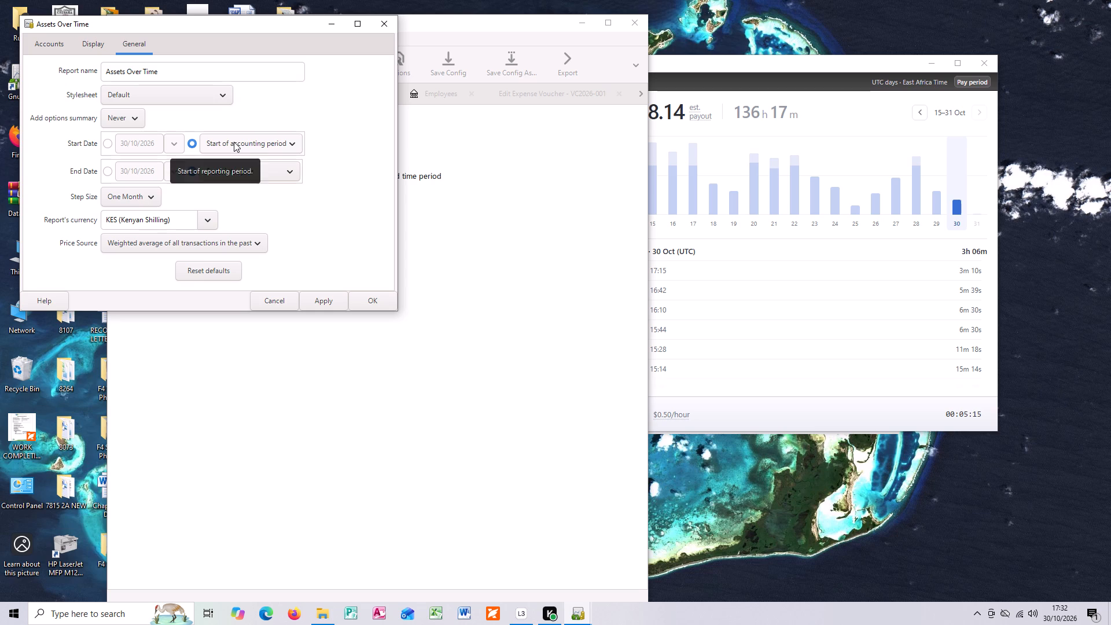
click(144, 200)
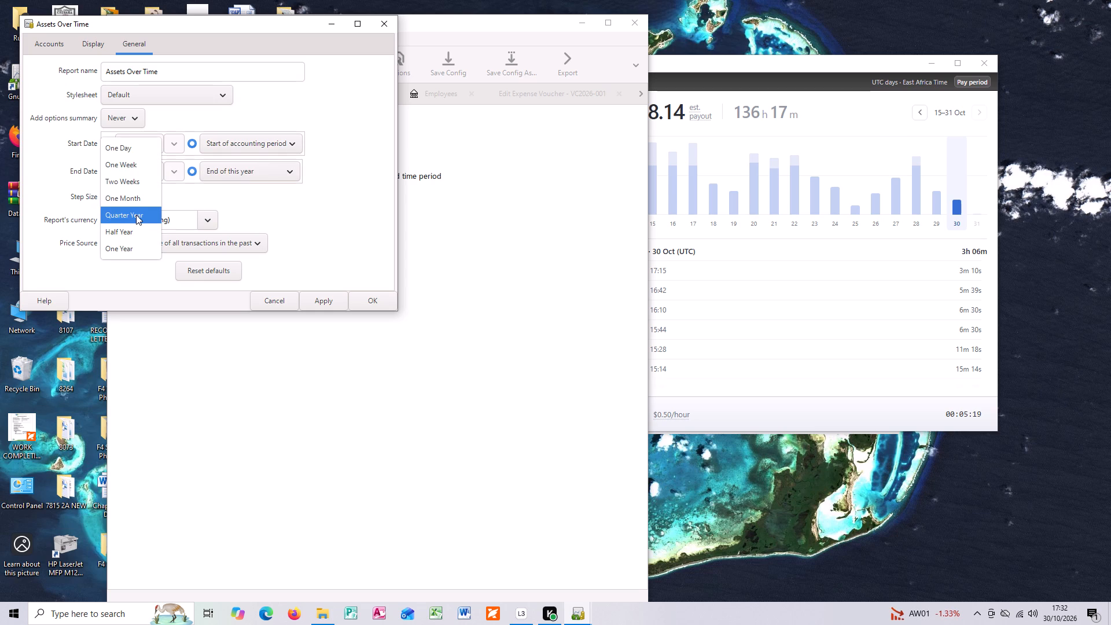
click(136, 215)
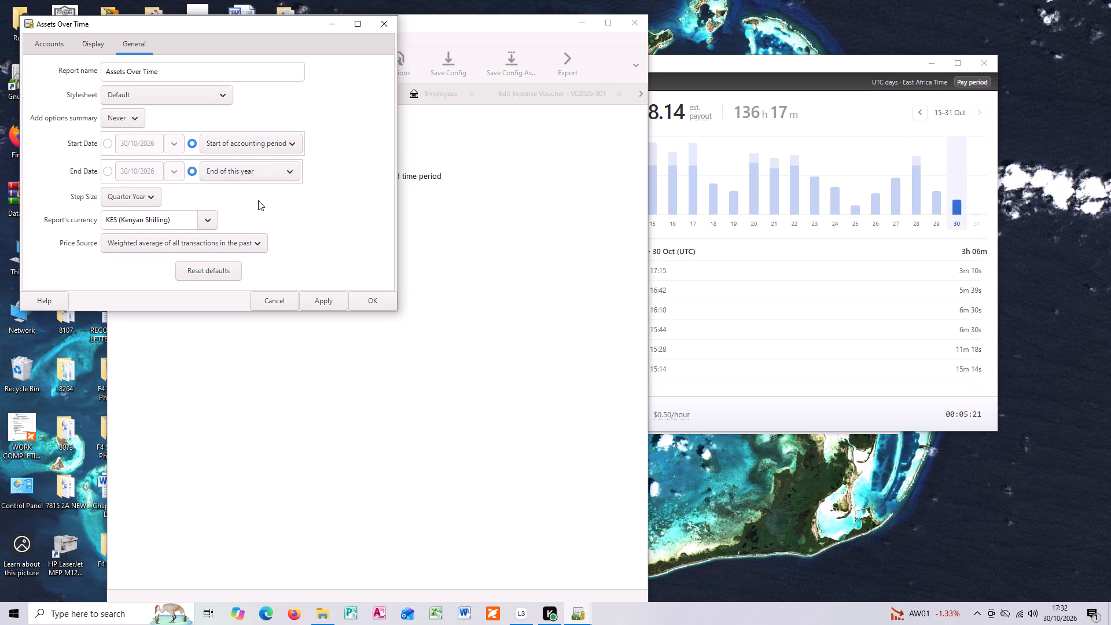
Check the report's price source choices, keep Weighted average of all transactions in the past, and cancel the report options.
click(257, 242)
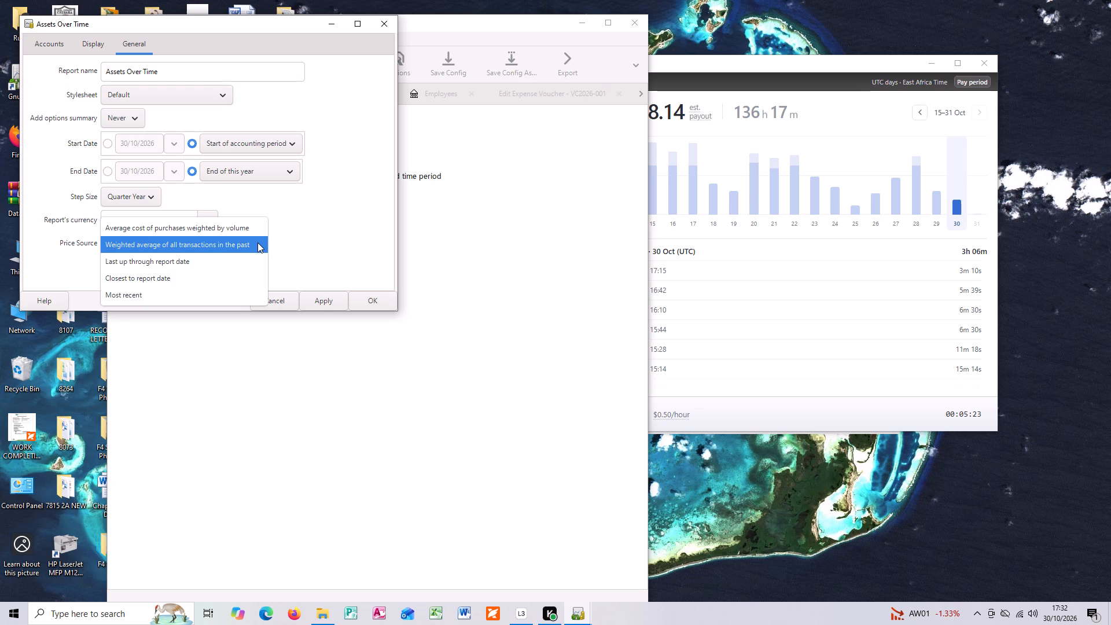
click(257, 242)
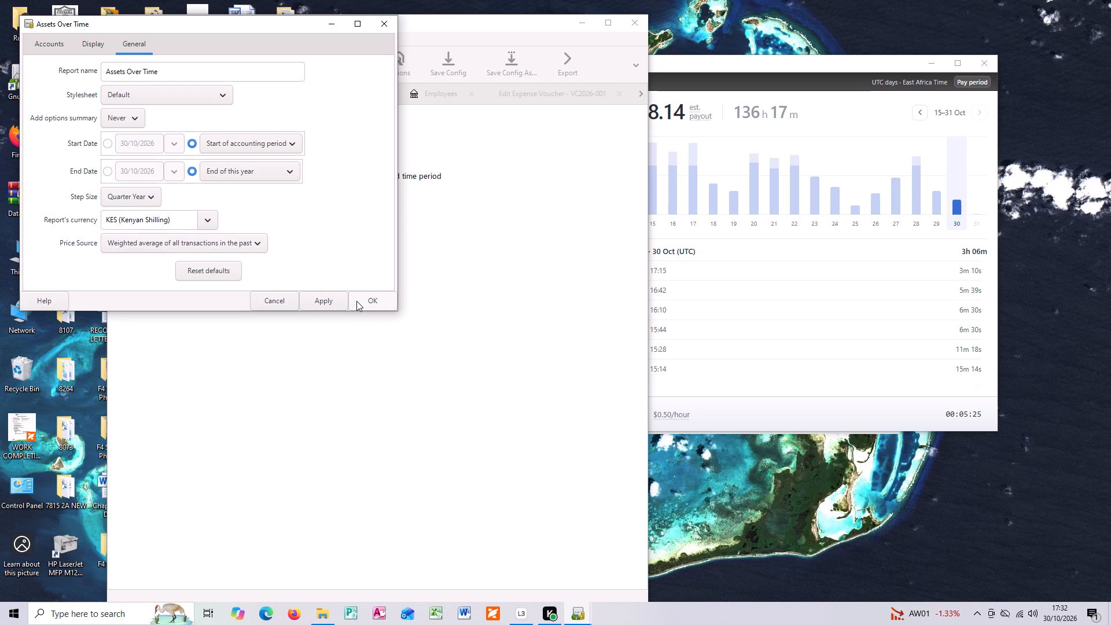
drag(356, 301, 263, 302)
click(264, 302)
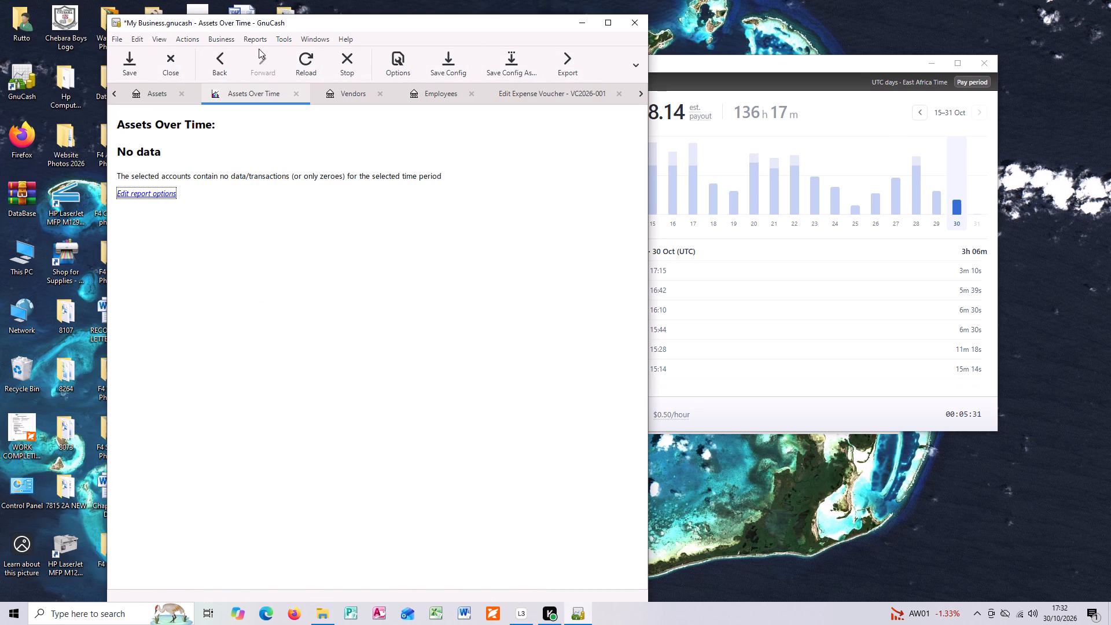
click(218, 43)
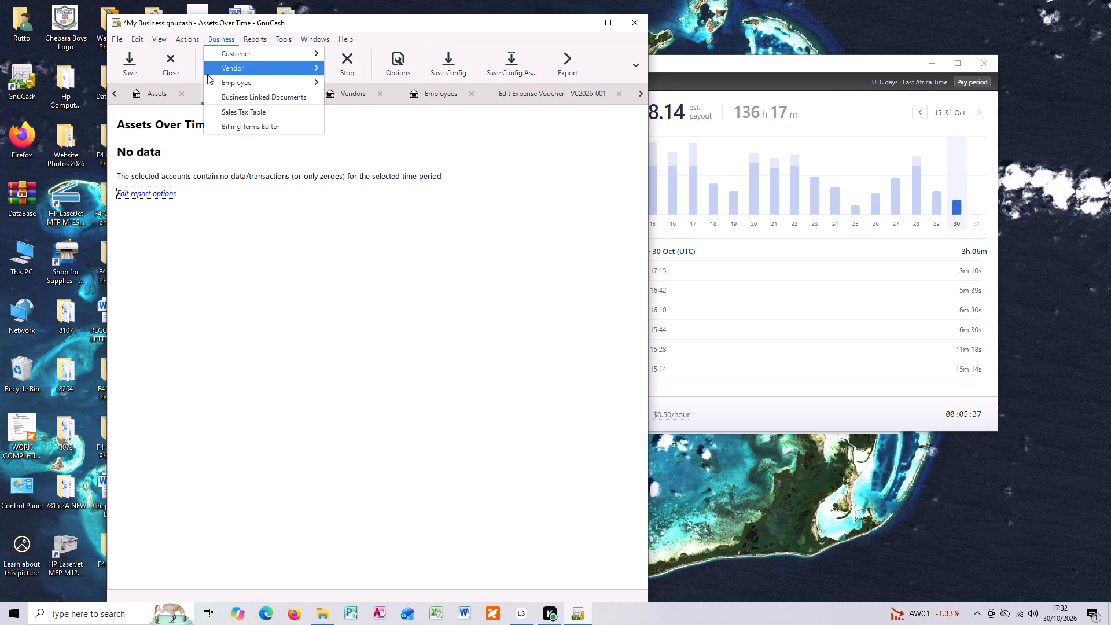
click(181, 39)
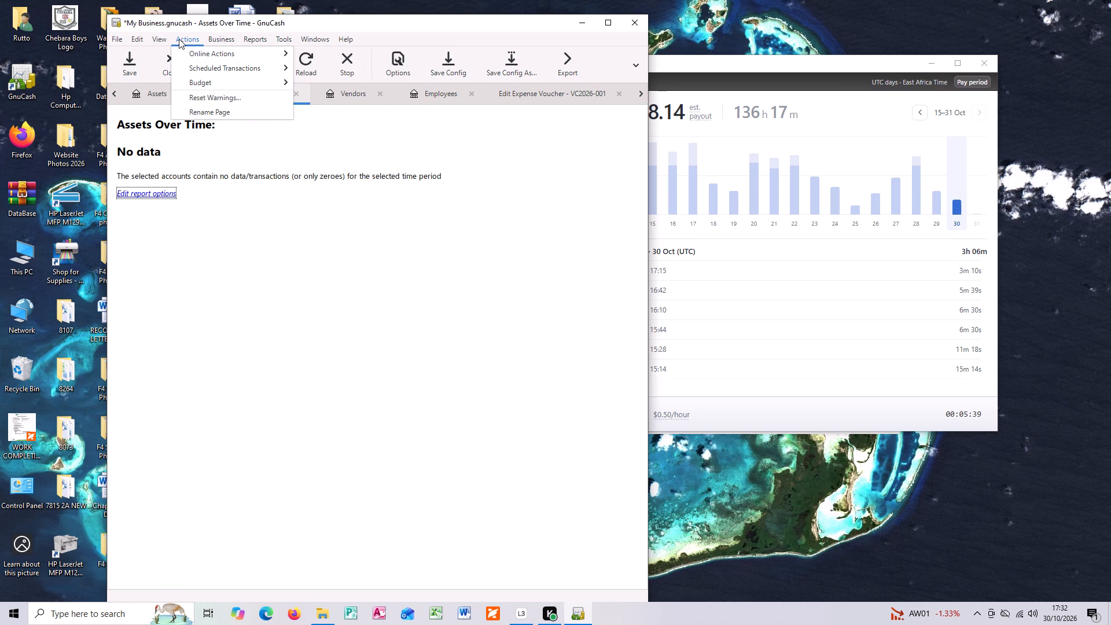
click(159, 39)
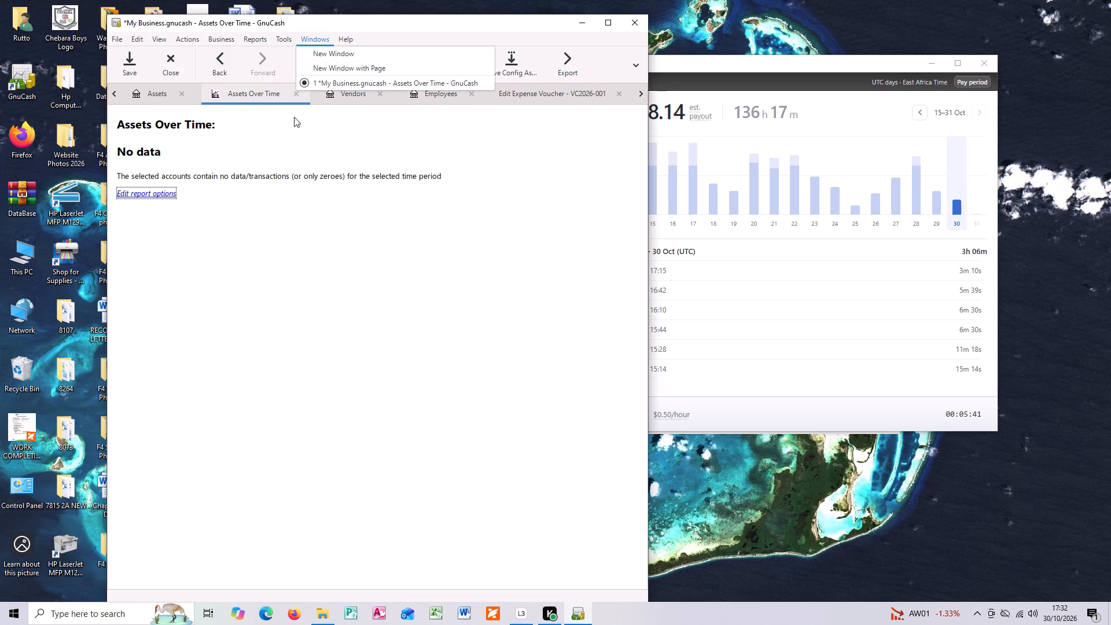
Open the Assets account register and examine its blank transaction row, from the date to the transfer and amount columns.
click(156, 89)
click(156, 89)
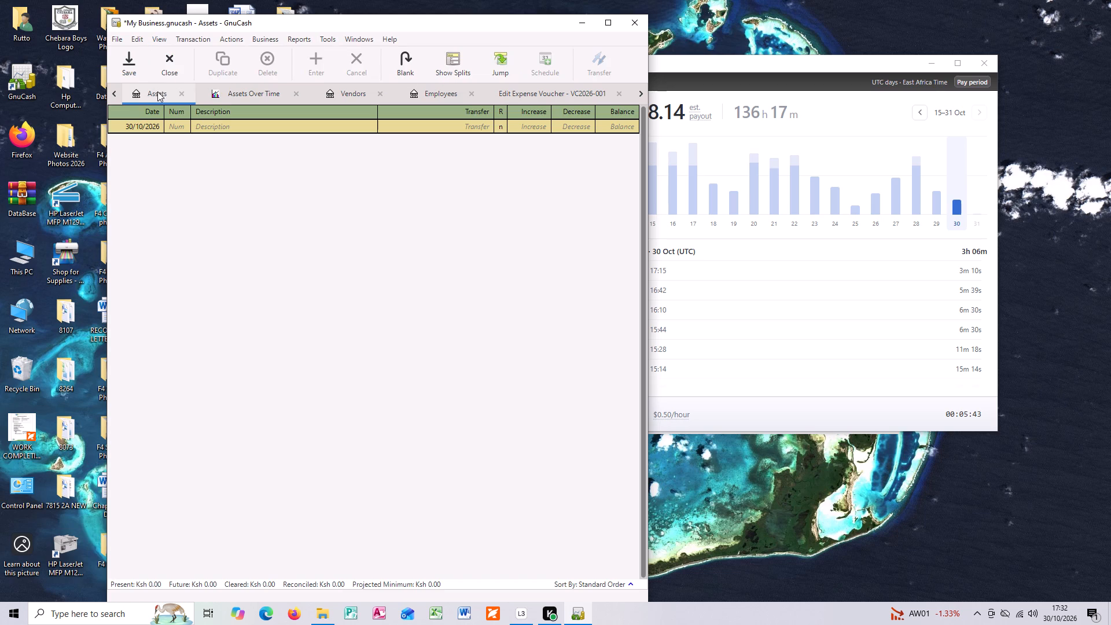
click(352, 122)
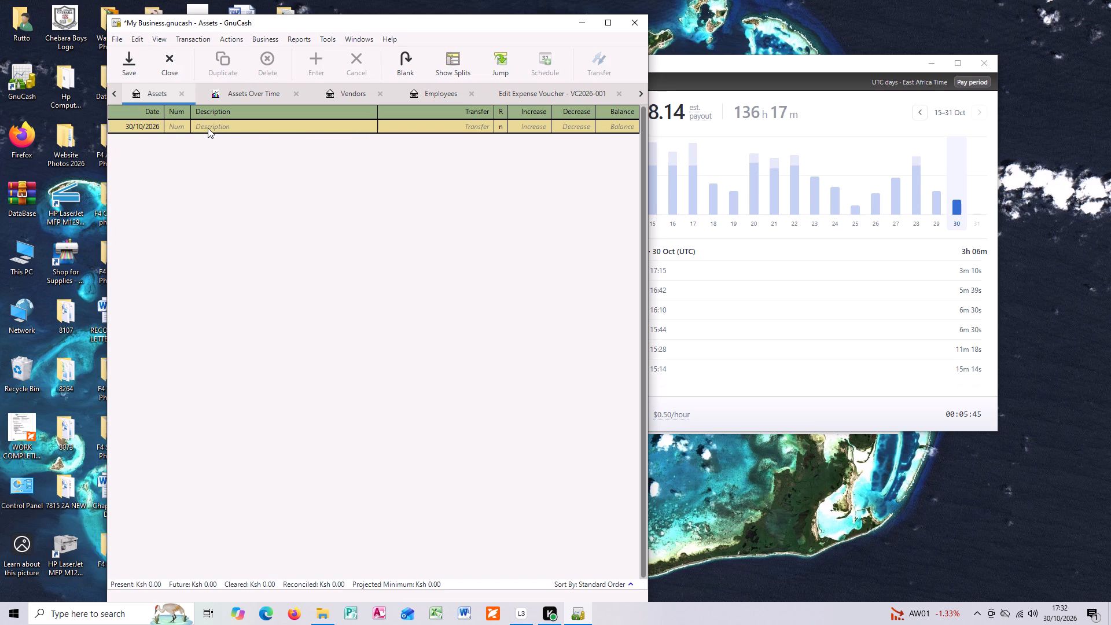
click(204, 127)
click(141, 128)
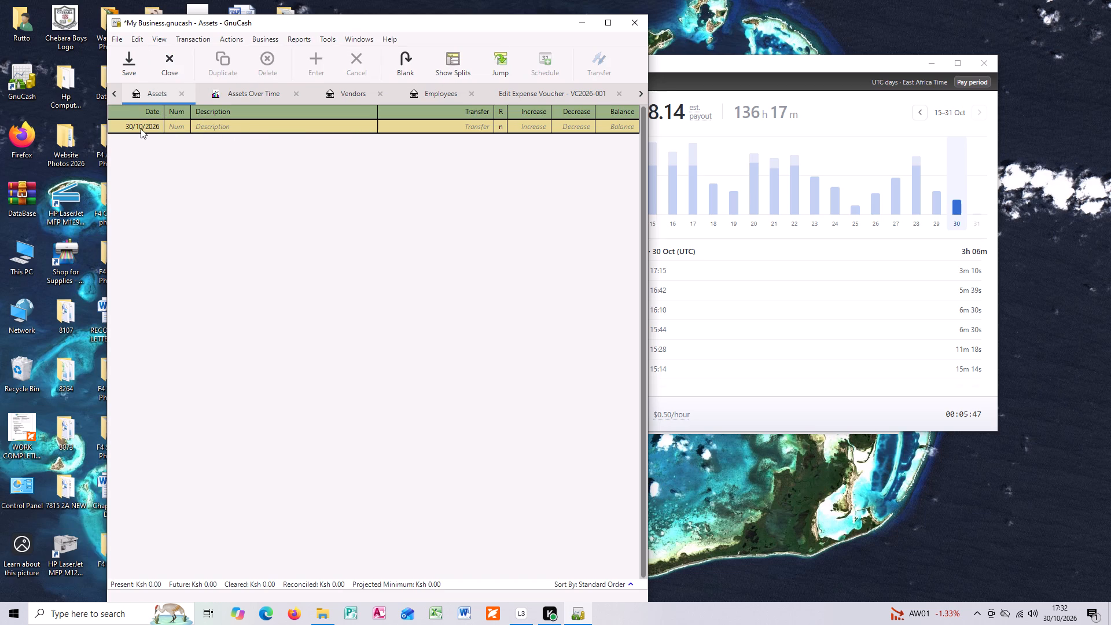
click(141, 128)
click(401, 62)
click(401, 62)
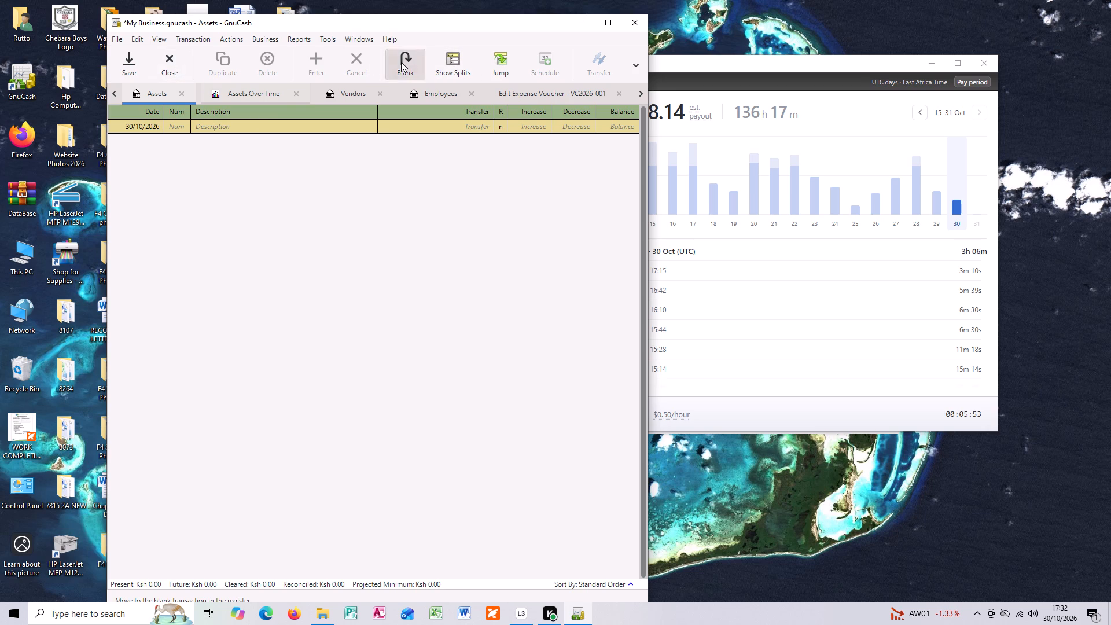
click(258, 117)
click(233, 128)
click(176, 133)
click(142, 127)
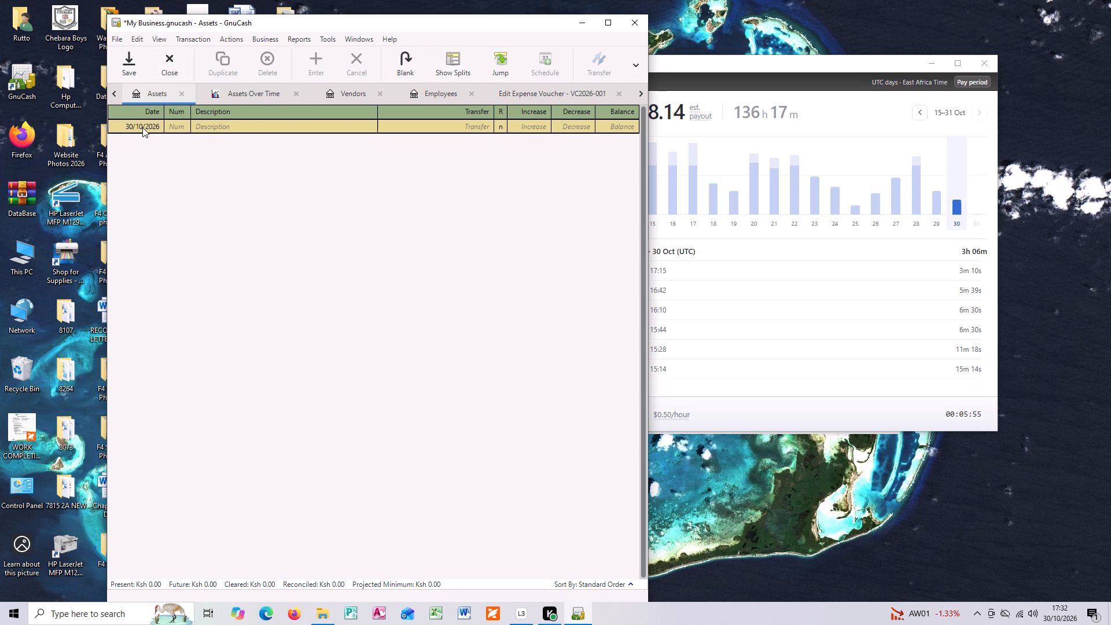
click(497, 63)
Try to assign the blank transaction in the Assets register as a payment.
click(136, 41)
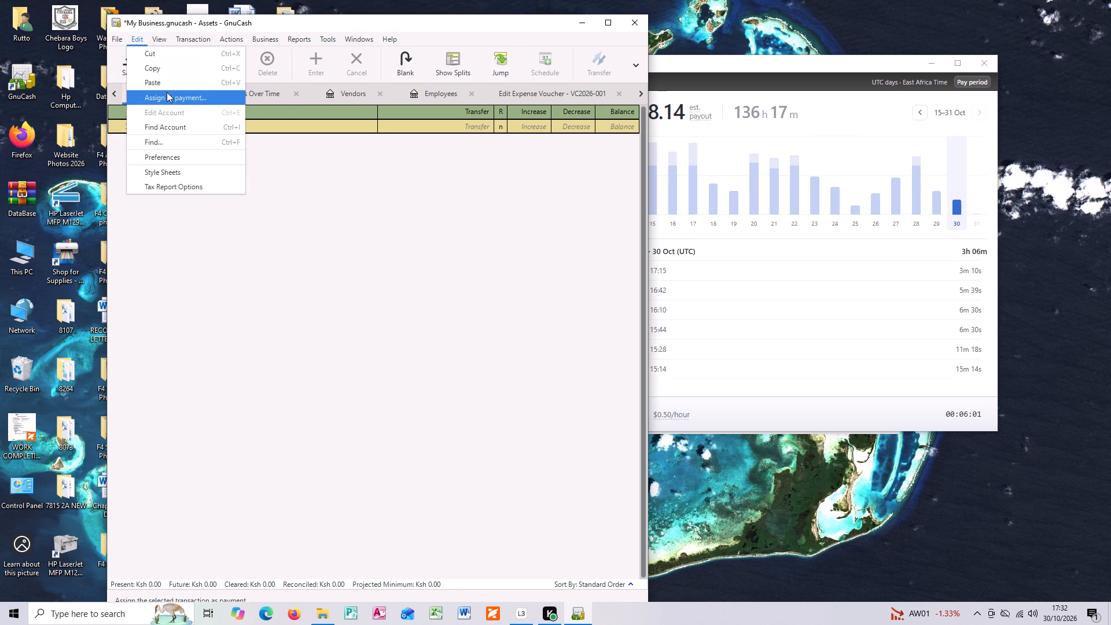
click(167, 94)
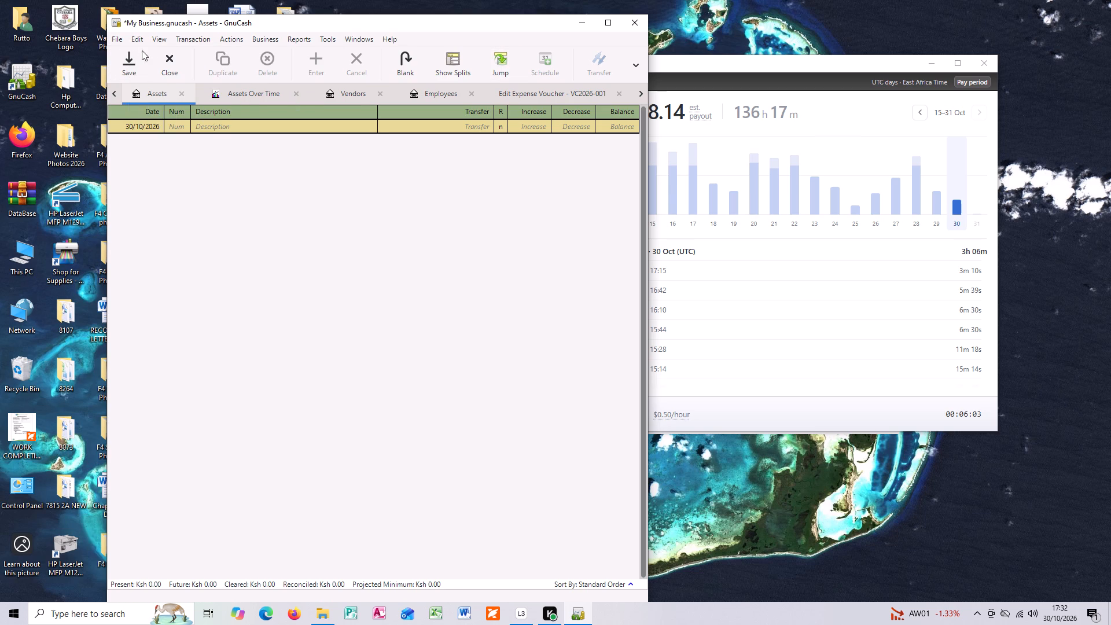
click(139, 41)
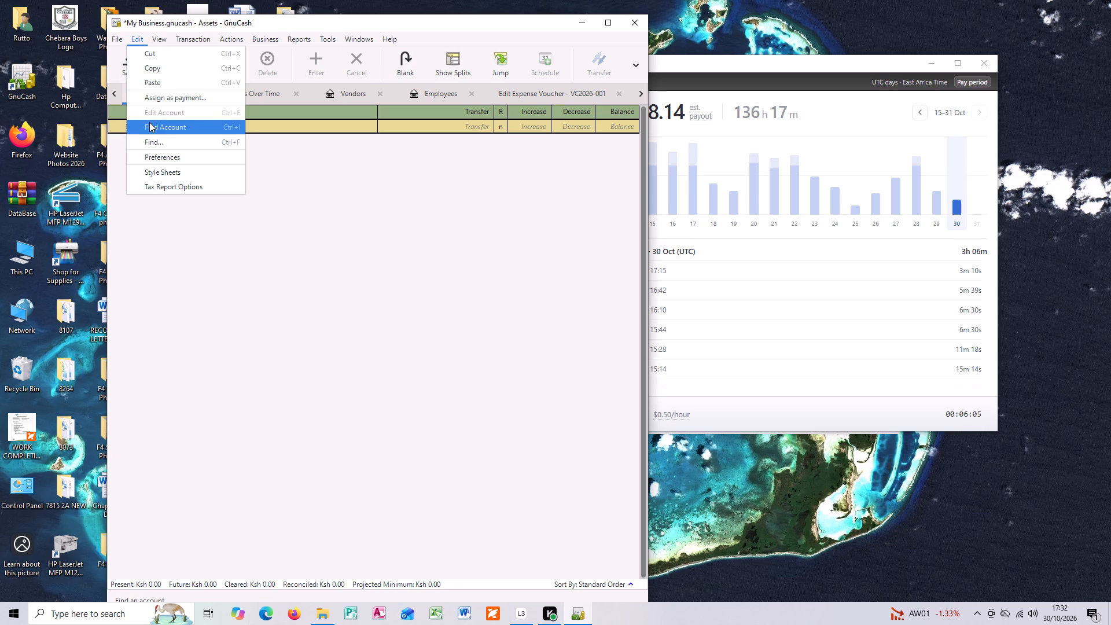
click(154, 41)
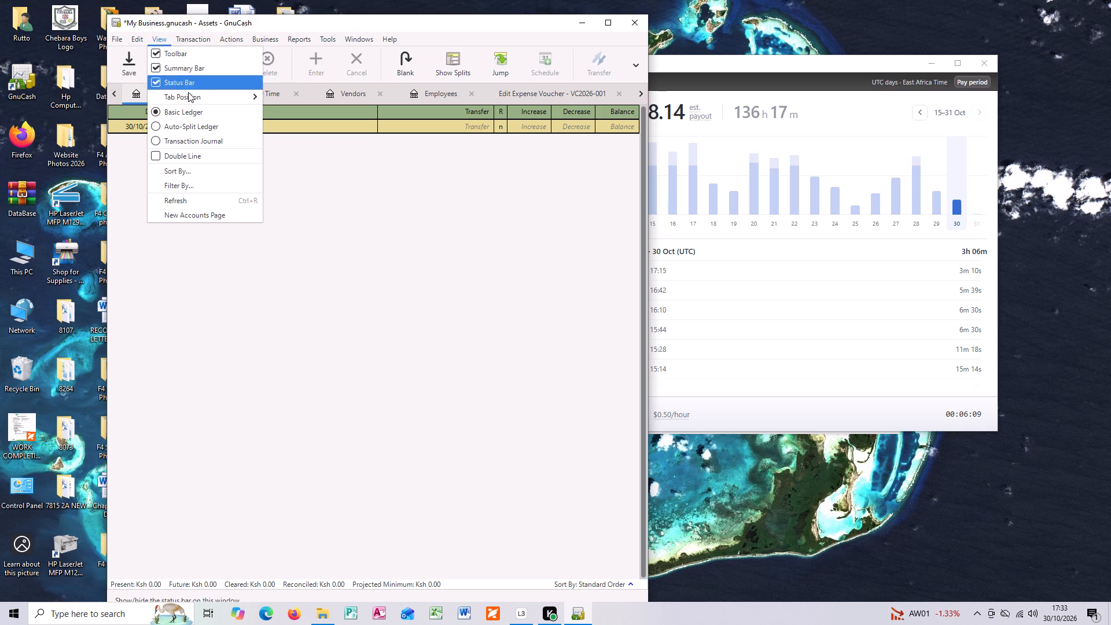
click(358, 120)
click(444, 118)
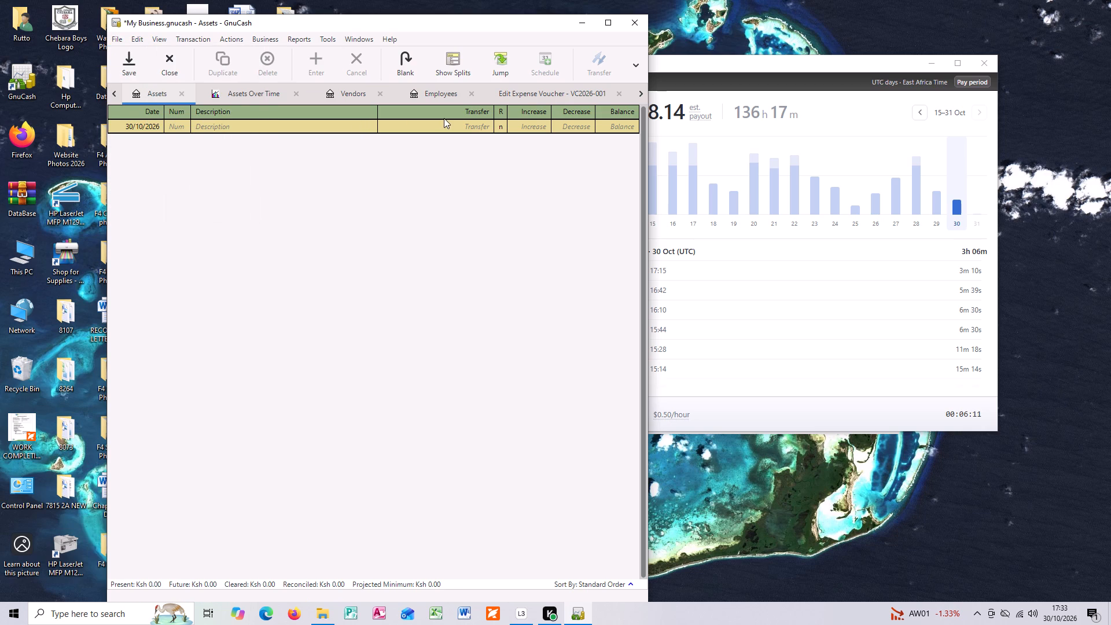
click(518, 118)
Return to expense voucher VC2026-001 and view the expense account choices for the computer maintenance entry.
click(439, 98)
click(555, 84)
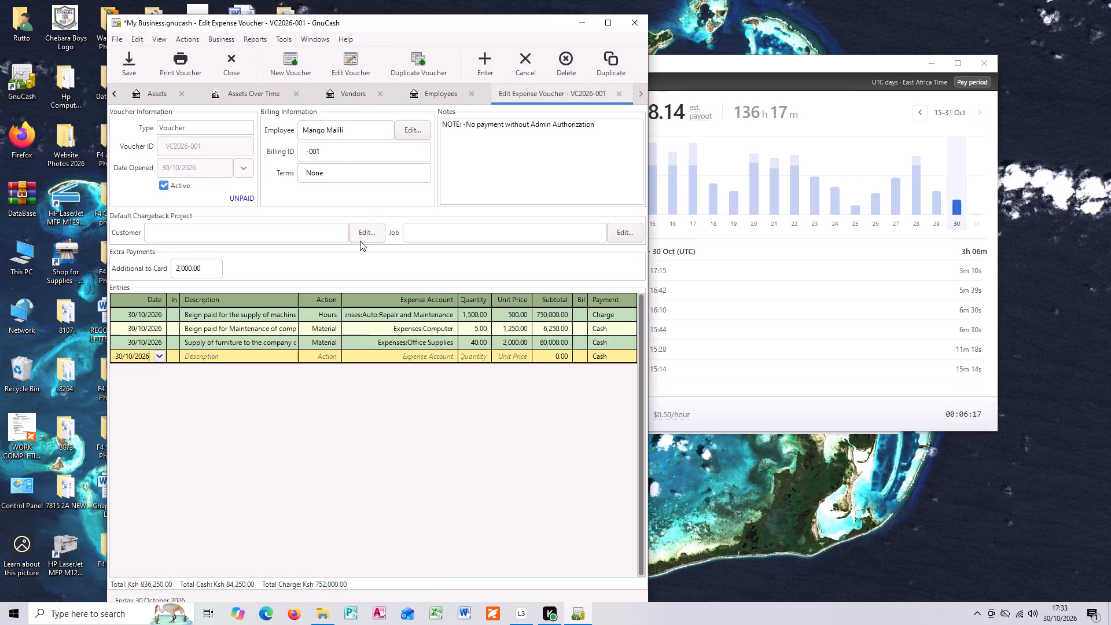
click(366, 232)
click(356, 332)
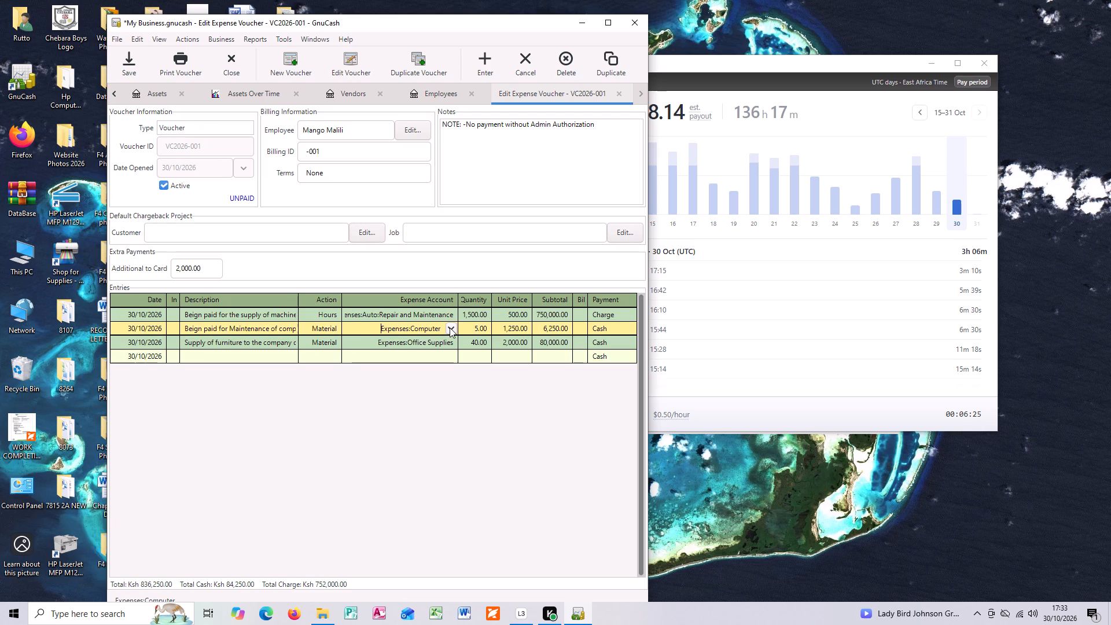
click(450, 328)
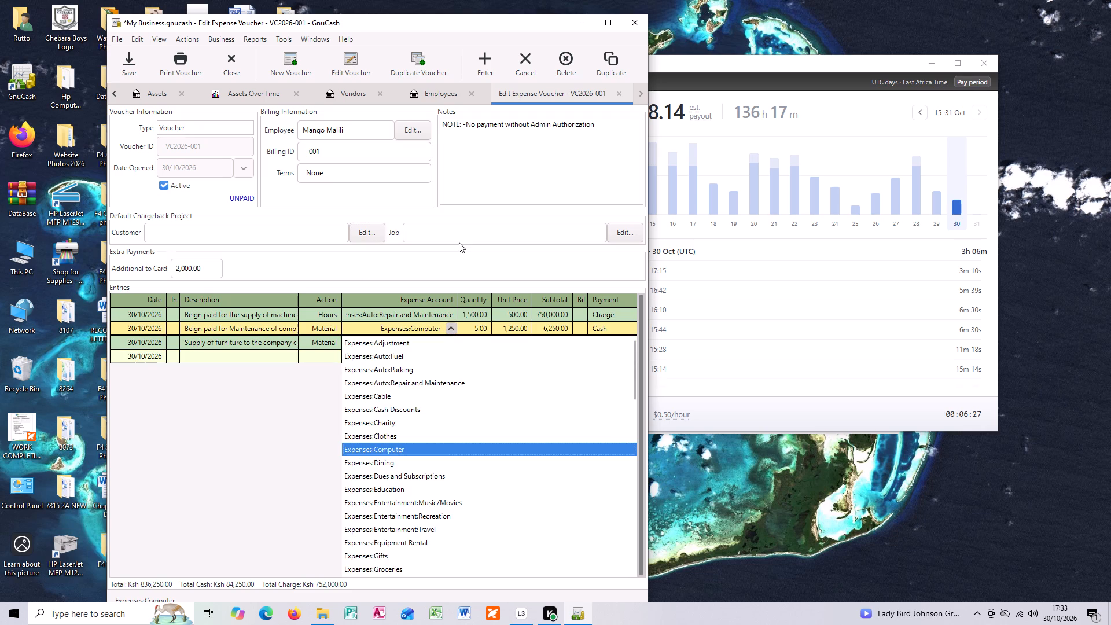
click(284, 273)
Check the voucher's chargeback customer, type, employee, billing terms and payment status without changing them.
click(208, 227)
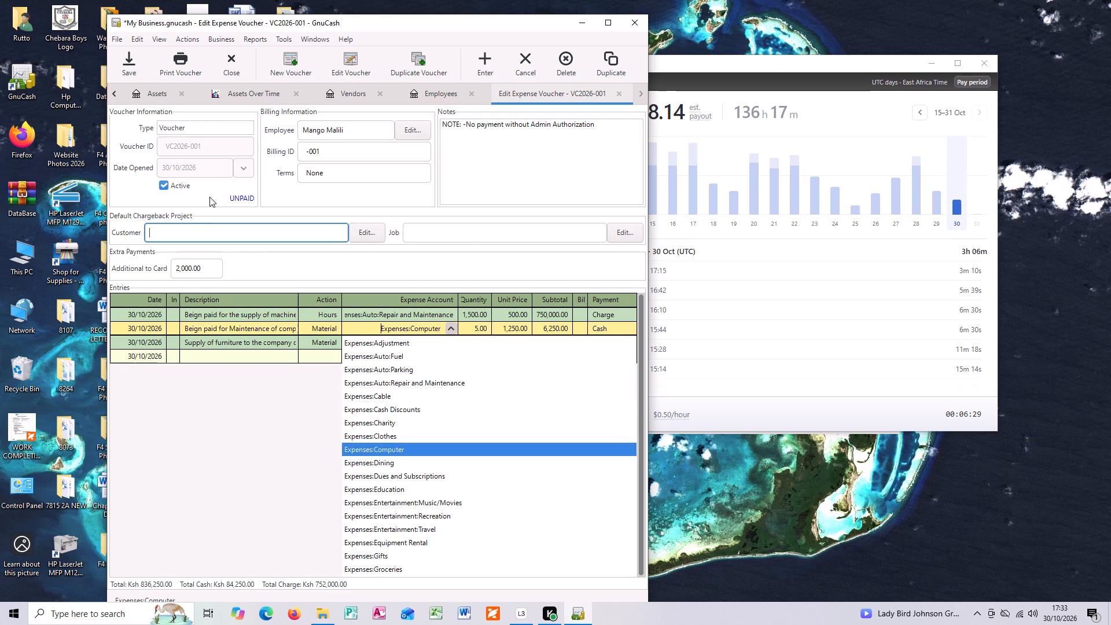
click(220, 125)
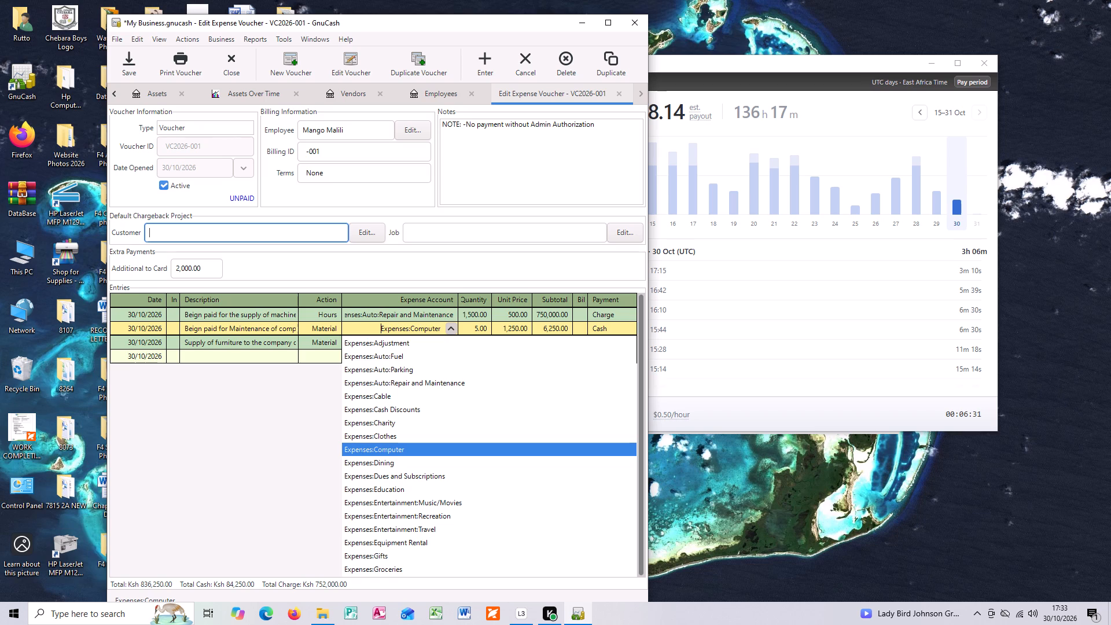
click(362, 125)
click(363, 126)
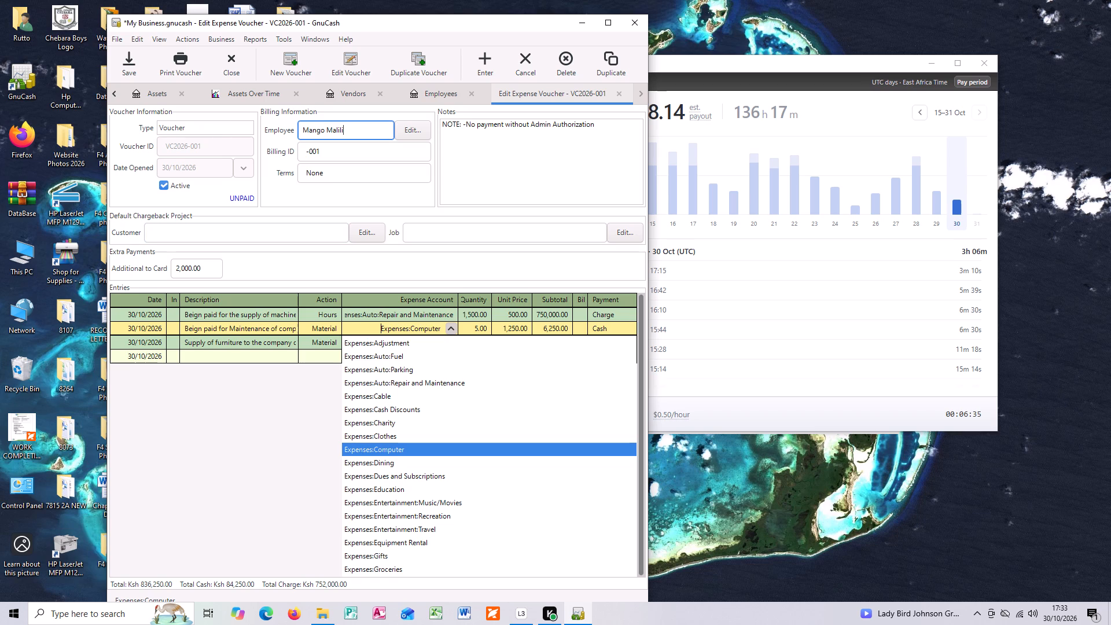
click(340, 175)
drag(340, 175, 299, 175)
click(299, 175)
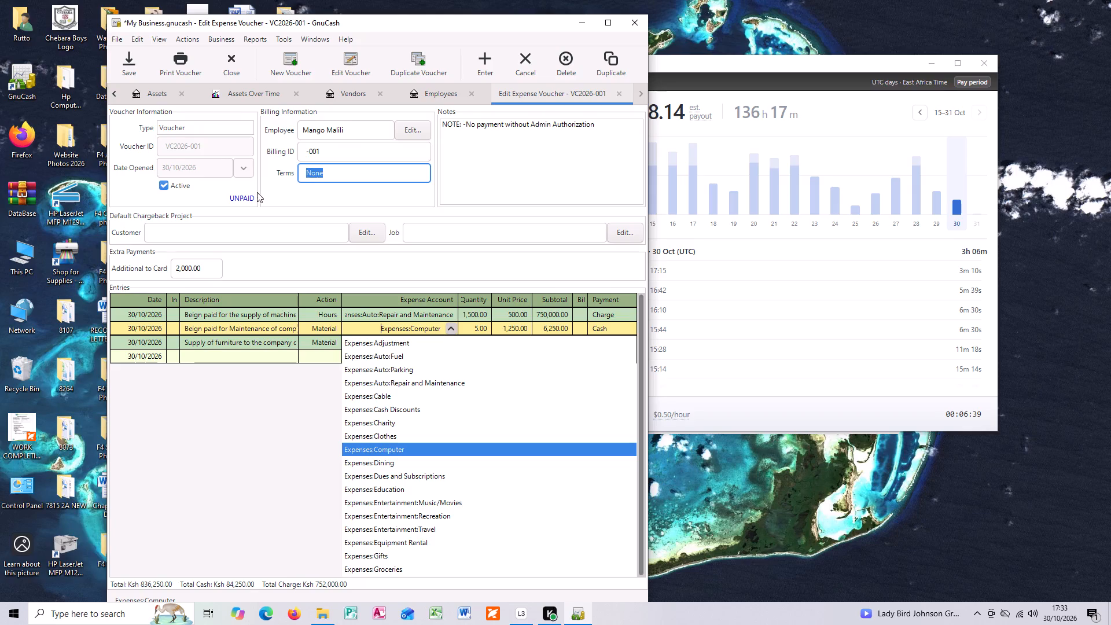
click(234, 201)
Look over the Employees, Vendors and Assets Over Time pages, and minimize the GnuCash window.
click(446, 91)
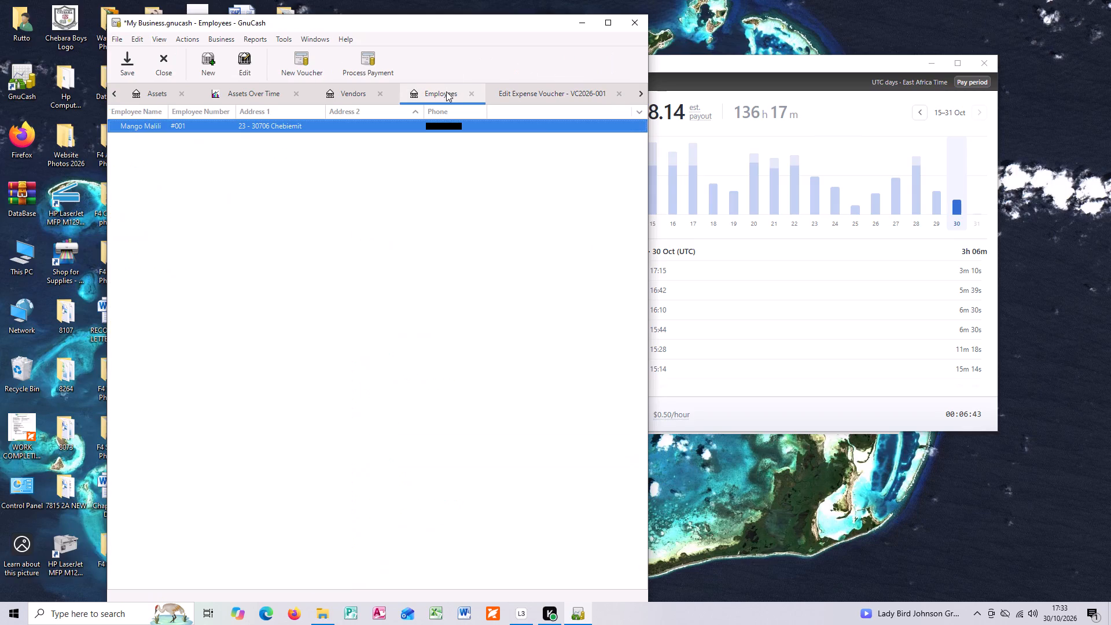
click(358, 94)
click(275, 94)
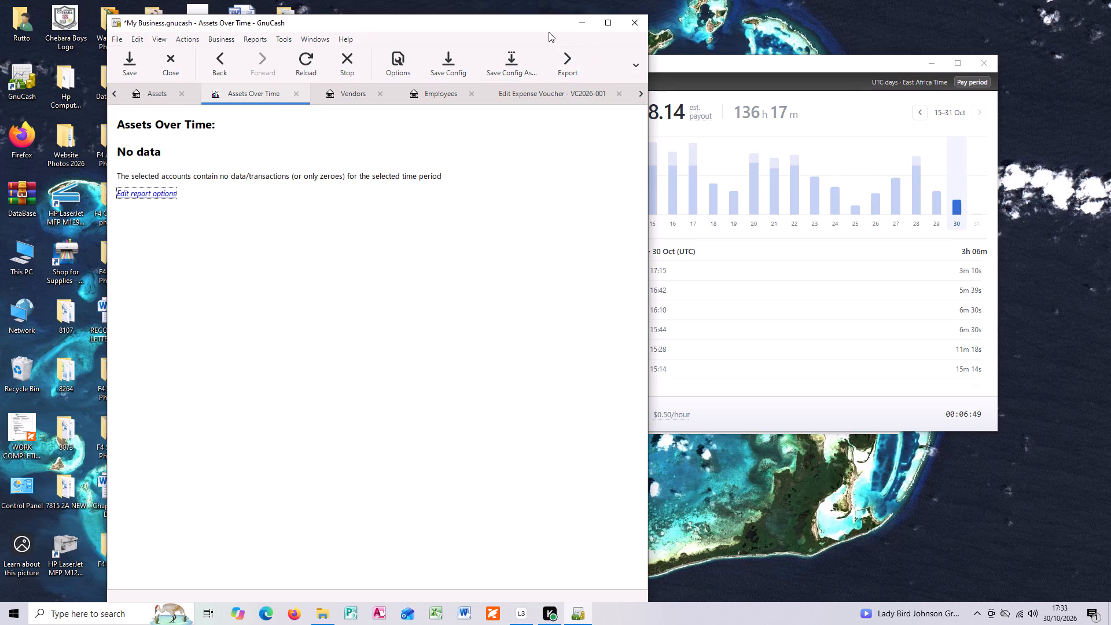
click(578, 24)
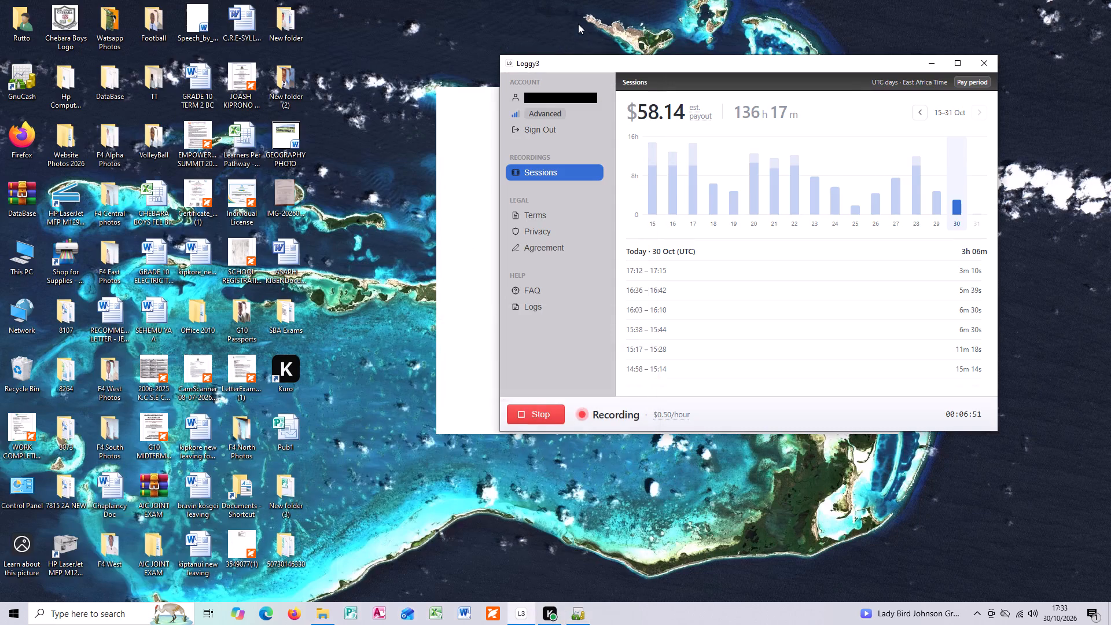
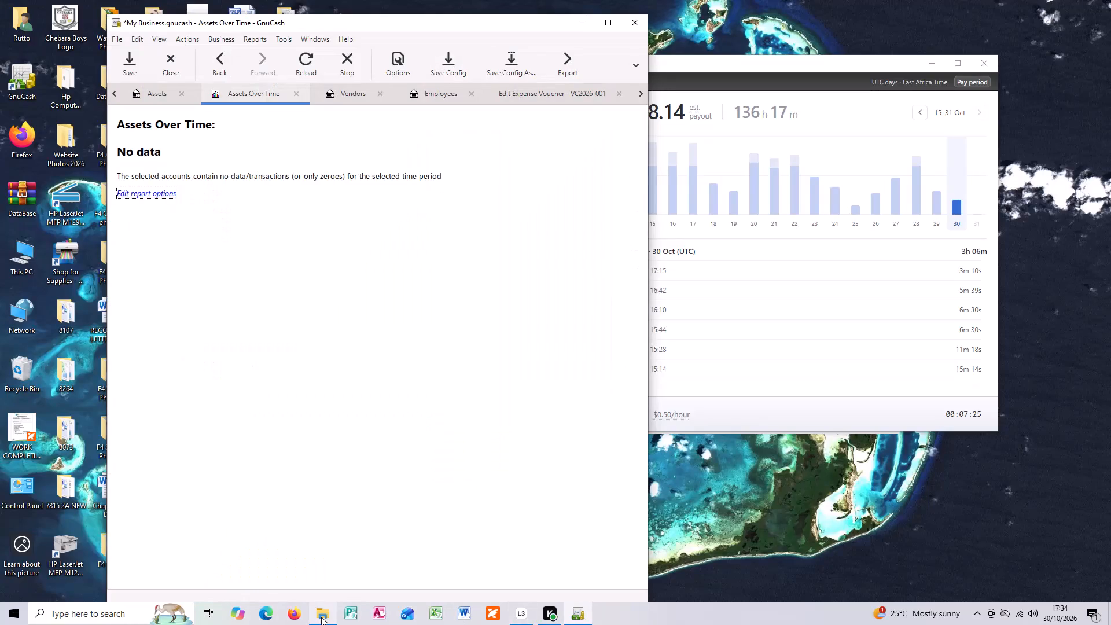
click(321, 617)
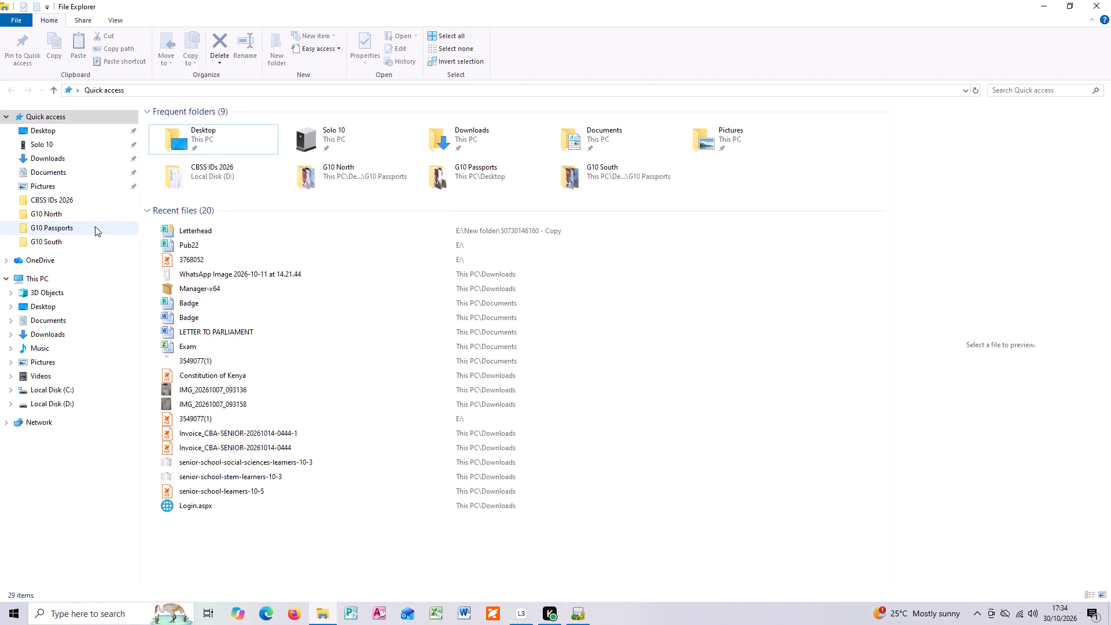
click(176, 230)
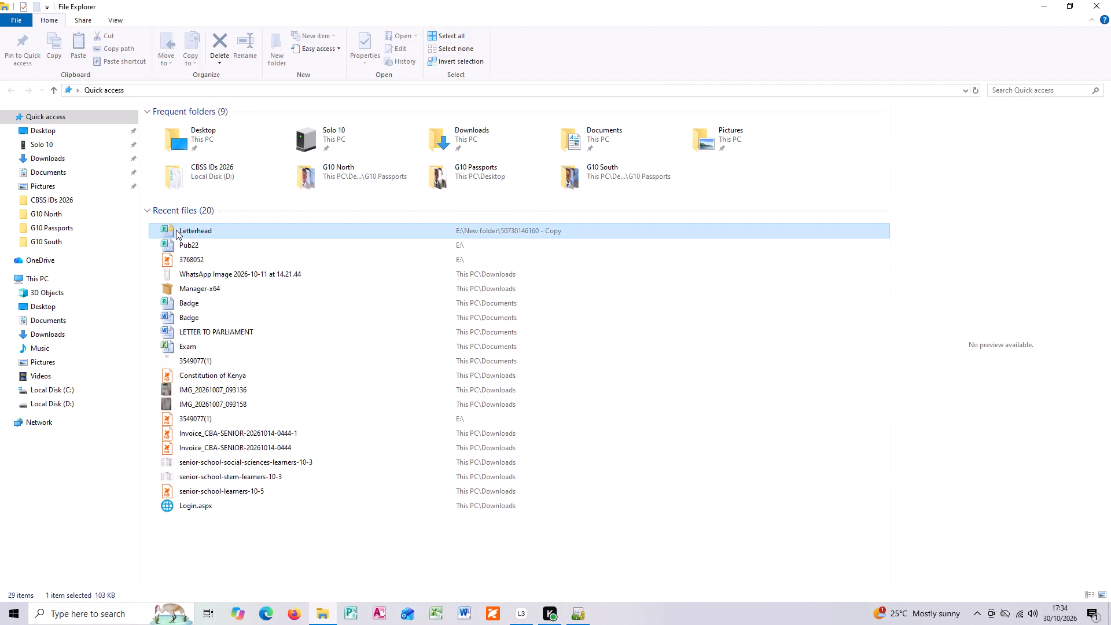
Find the Manager application among the installed programs and launch it.
click(118, 612)
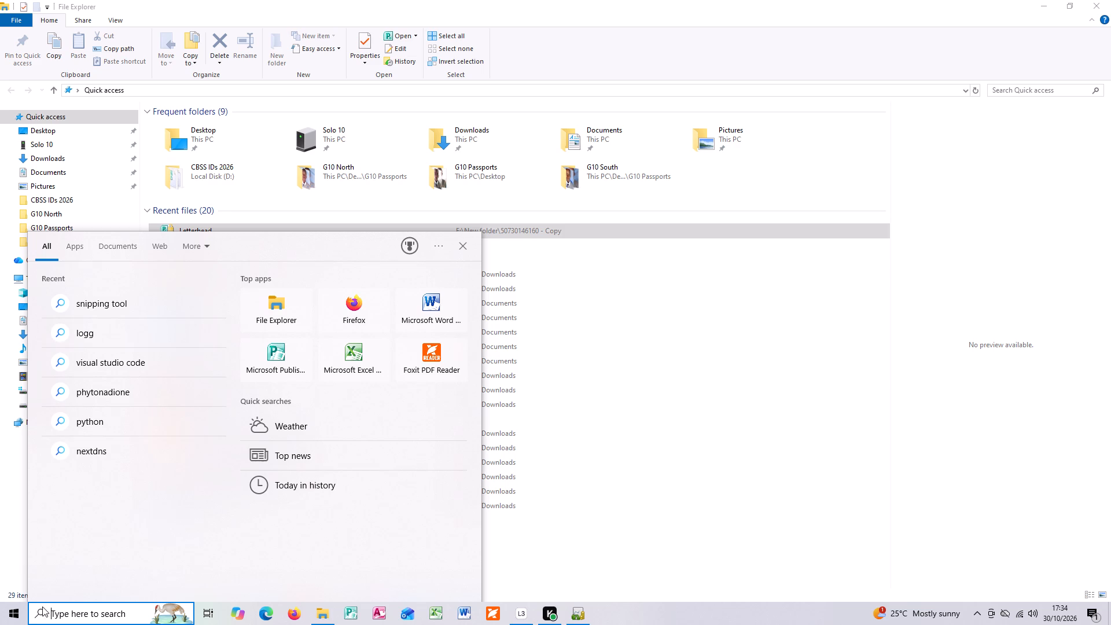
click(10, 612)
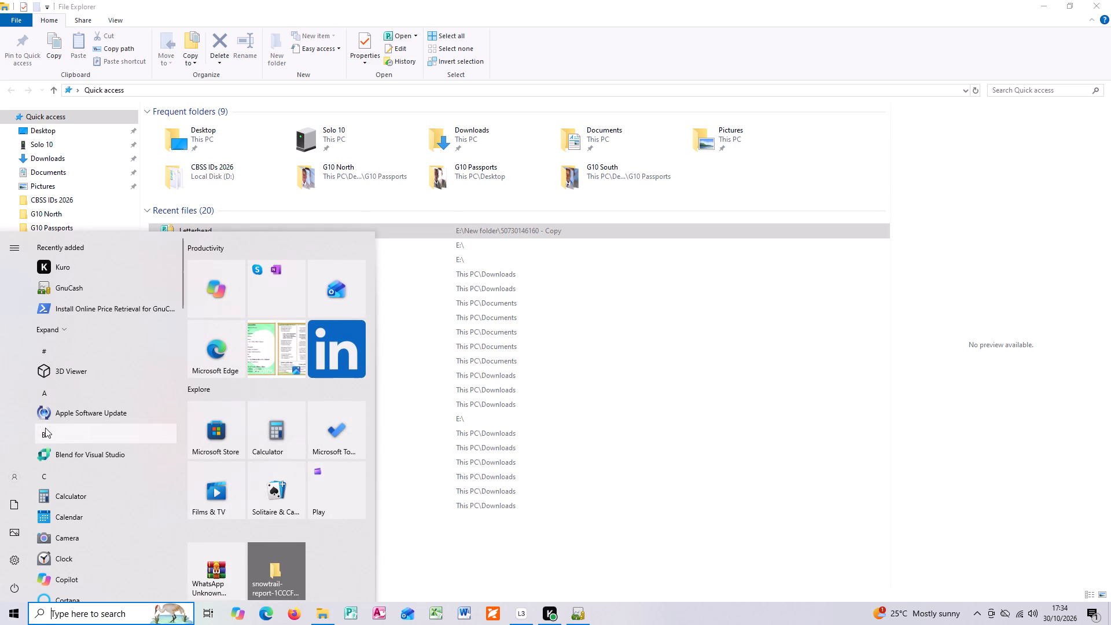
scroll(97, 378, up, 5)
scroll(97, 378, down, 10)
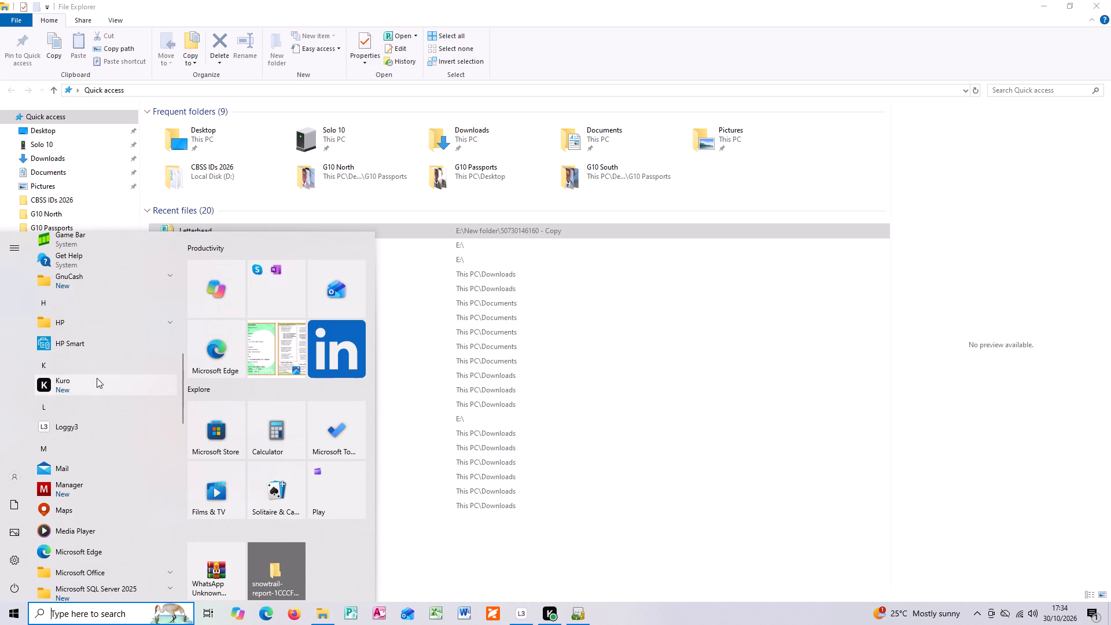
click(60, 492)
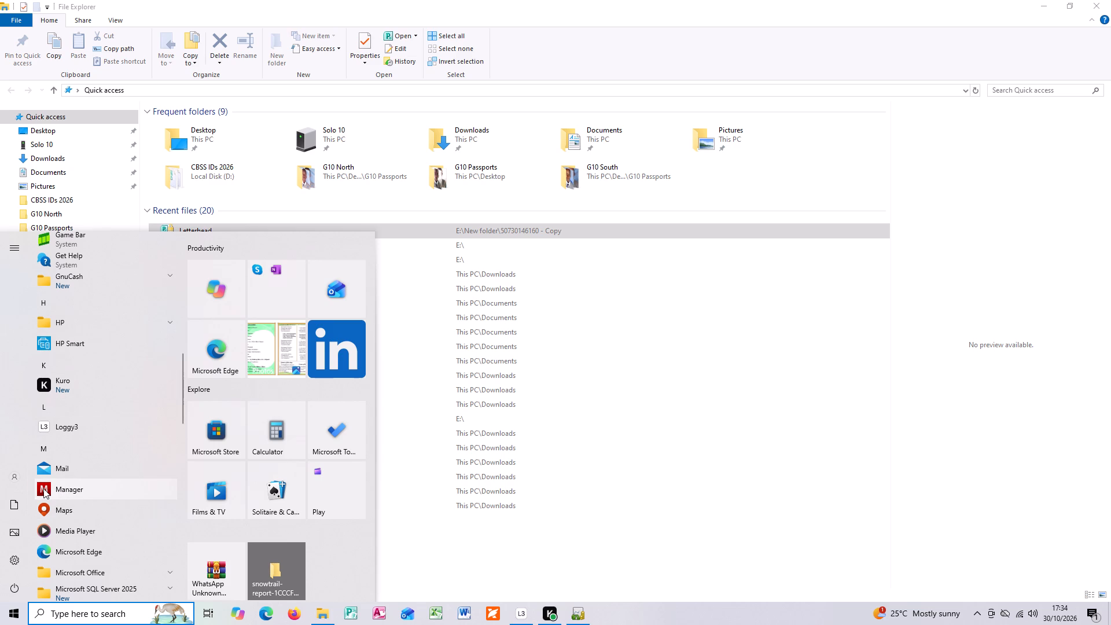
click(43, 488)
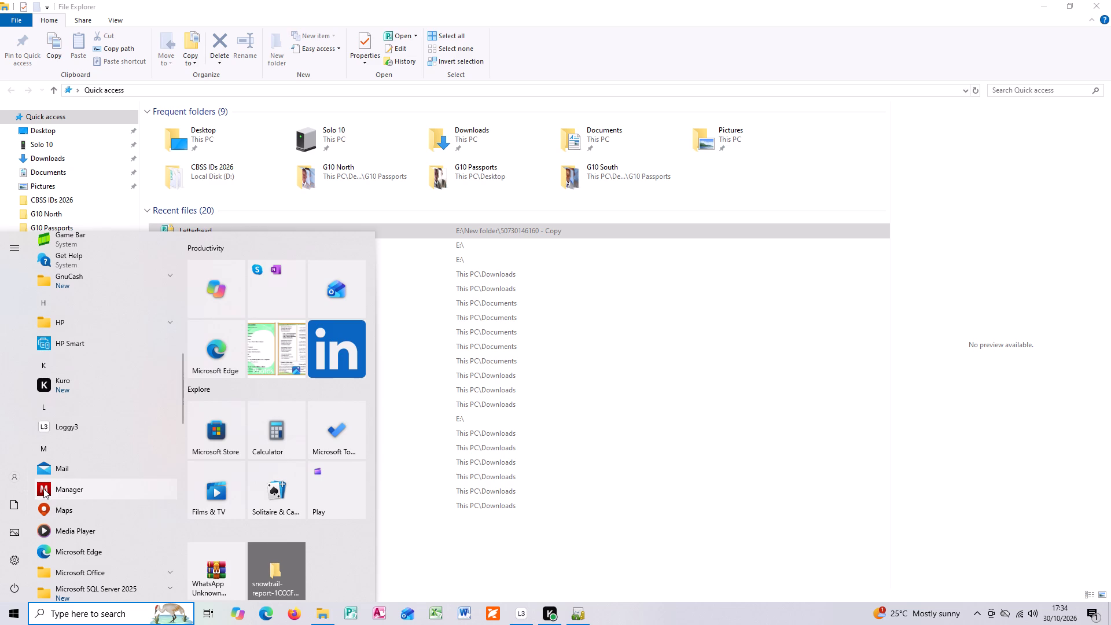